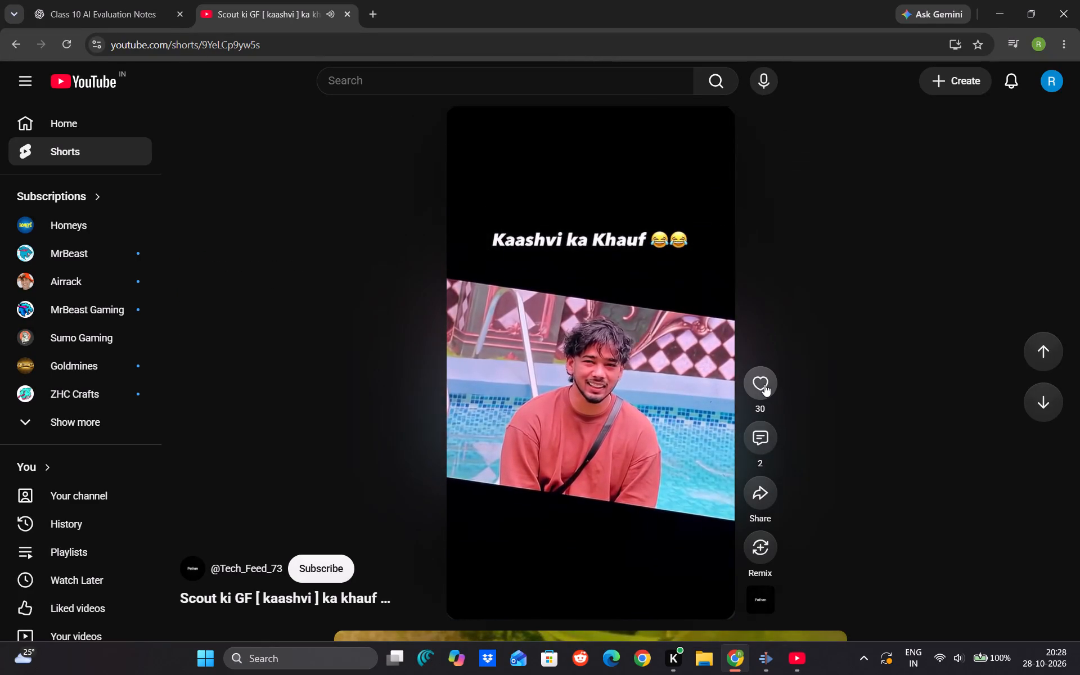
Like the playing YouTube short, move on to the following short and pause it.
{"action": "left_click", "coordinate": [764, 384]}
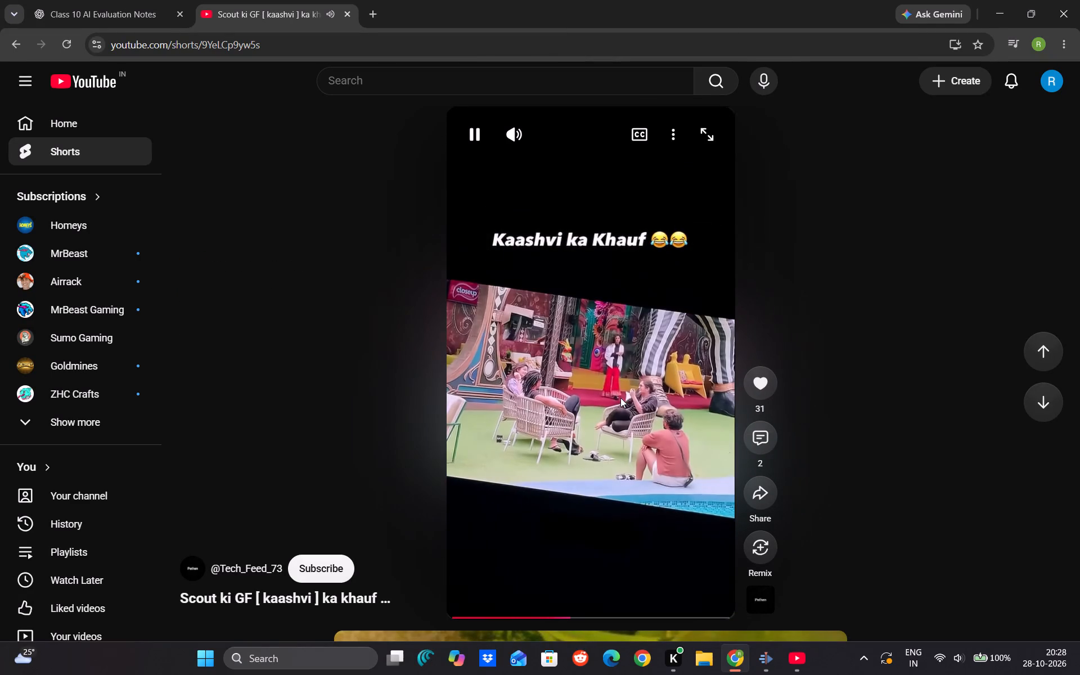
{"action": "key", "text": "space"}
{"action": "scroll", "coordinate": [620, 398], "scroll_direction": "down", "scroll_amount": 5}
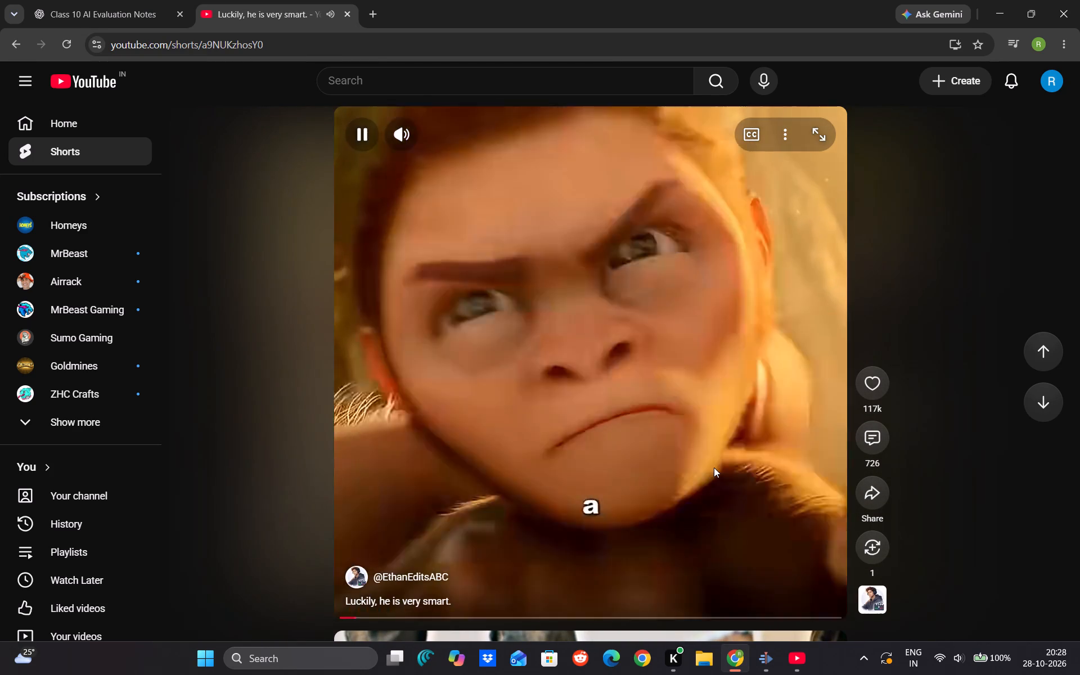
{"action": "left_click", "coordinate": [714, 467]}
Switch to Kdenlive and play the edited sequence from its start to review the clip transitions.
{"action": "left_click", "coordinate": [755, 670]}
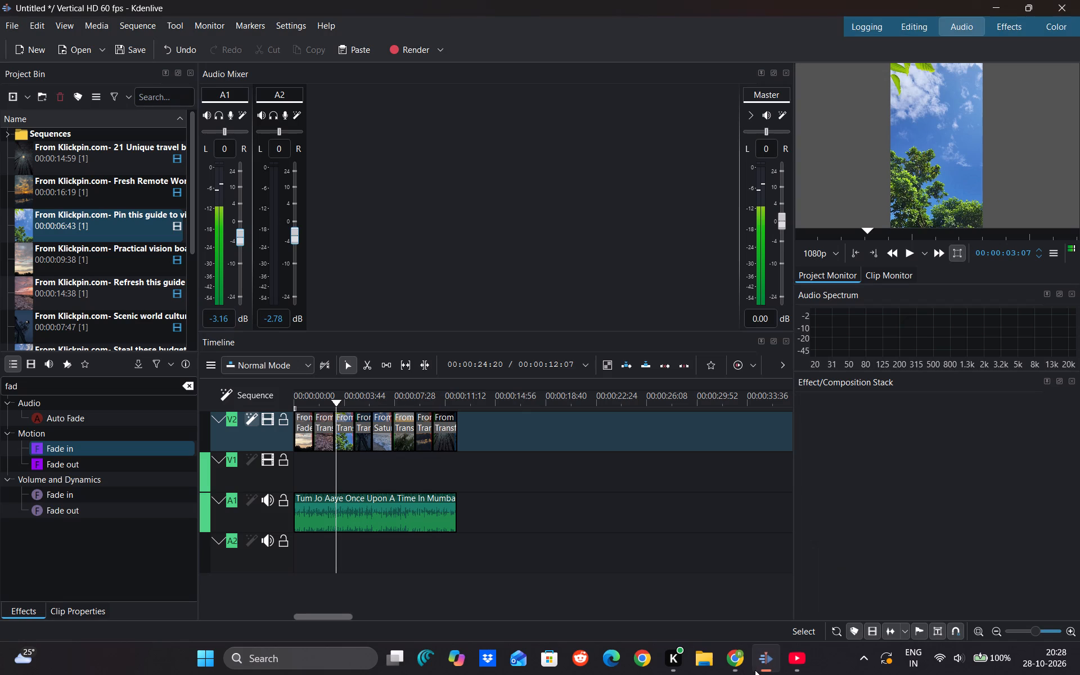
{"action": "left_click_drag", "start_coordinate": [668, 652], "coordinate": [722, 660]}
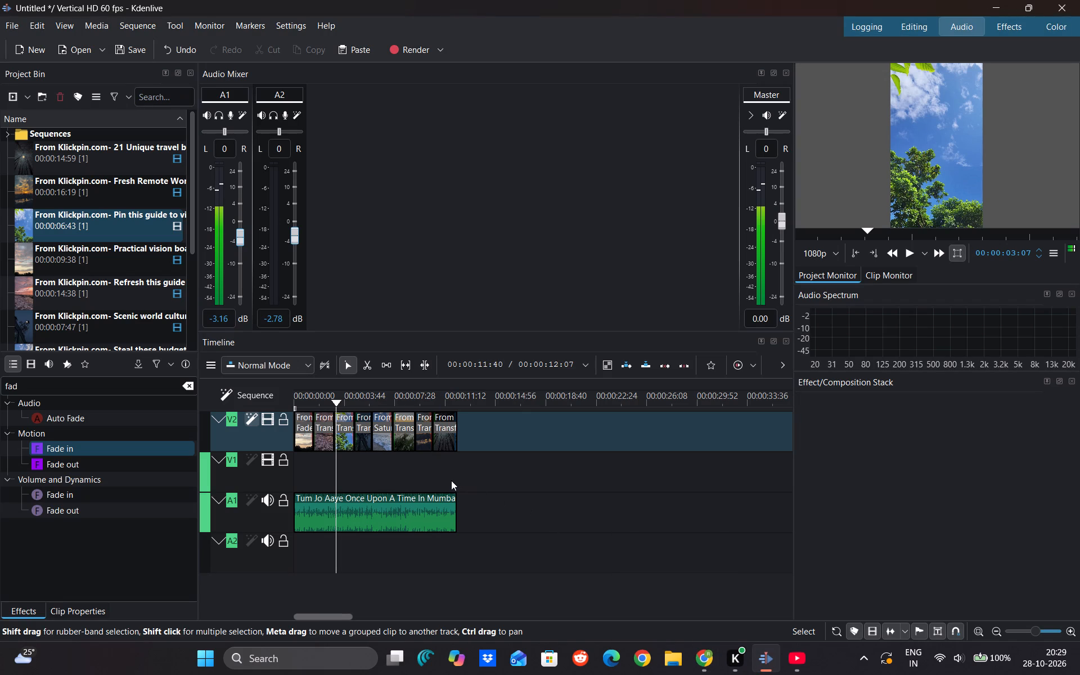
{"action": "left_click_drag", "start_coordinate": [449, 480], "coordinate": [258, 466]}
{"action": "key", "text": "space"}
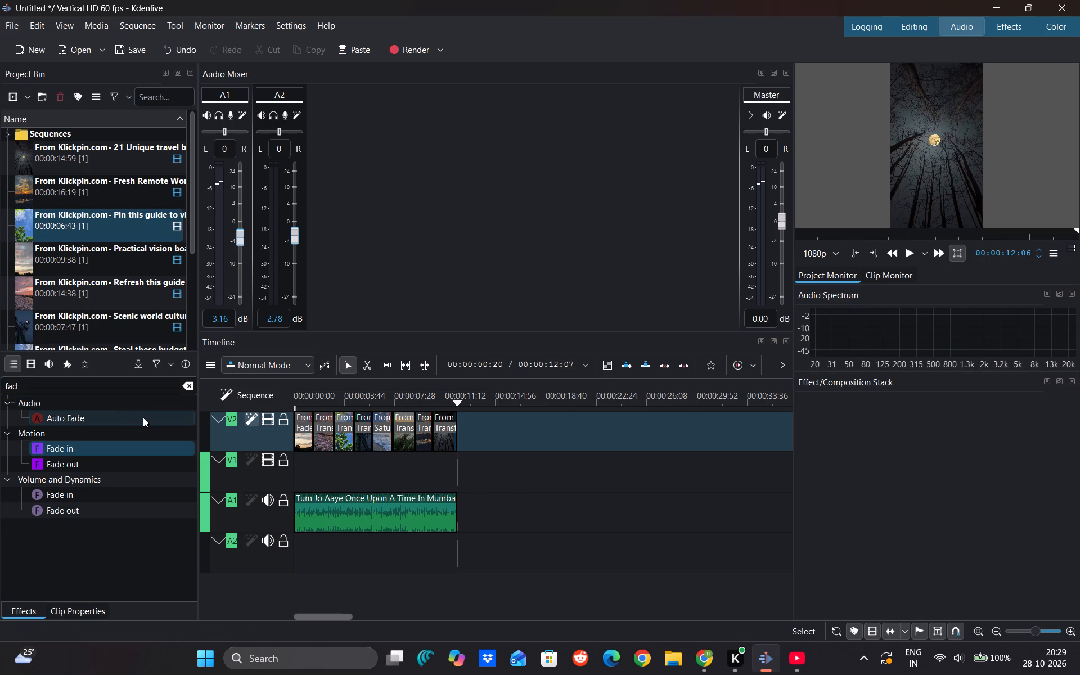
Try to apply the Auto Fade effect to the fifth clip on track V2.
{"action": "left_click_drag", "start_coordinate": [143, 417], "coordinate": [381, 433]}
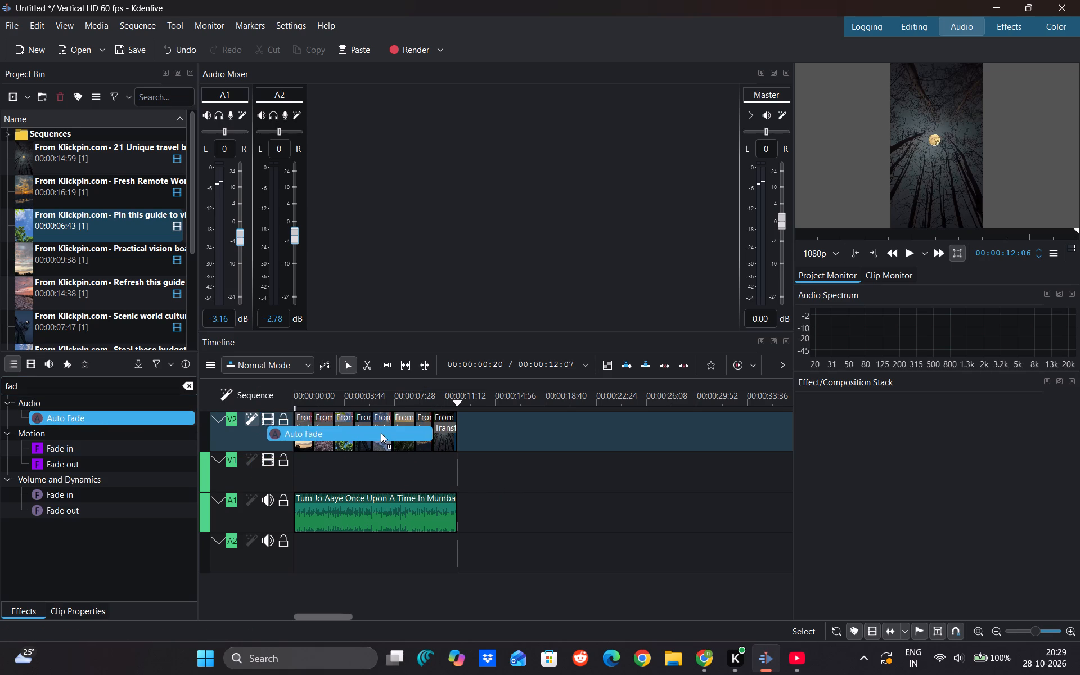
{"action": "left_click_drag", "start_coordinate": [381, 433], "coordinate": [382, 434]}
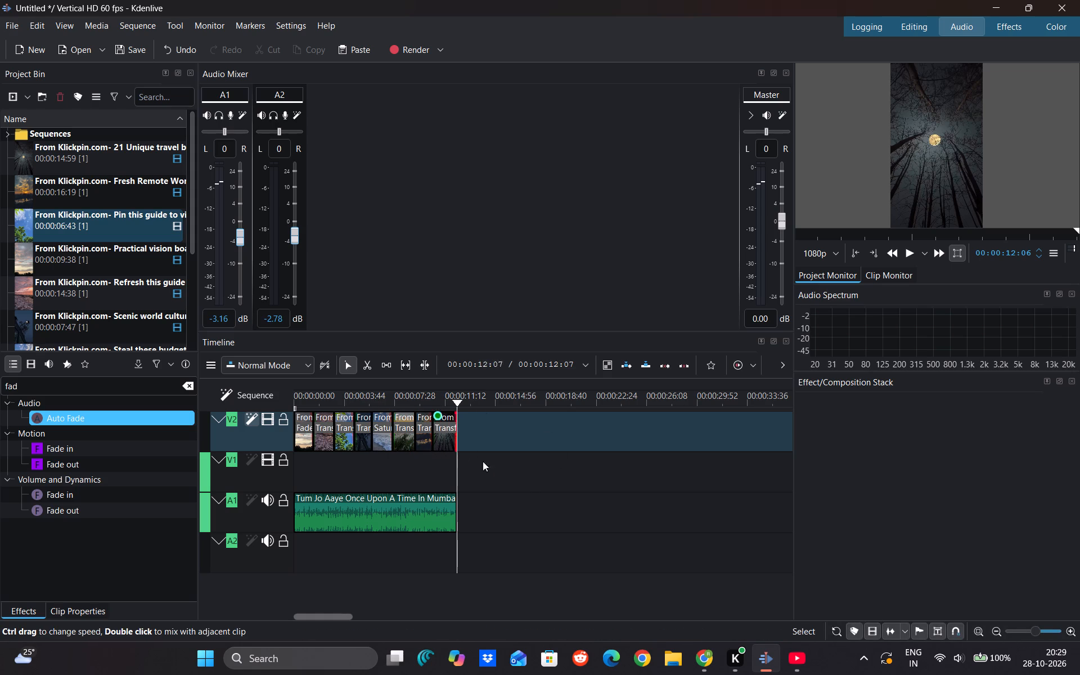
Play the whole sequence again from its start to check the fades against the music.
{"action": "left_click_drag", "start_coordinate": [501, 472], "coordinate": [292, 464]}
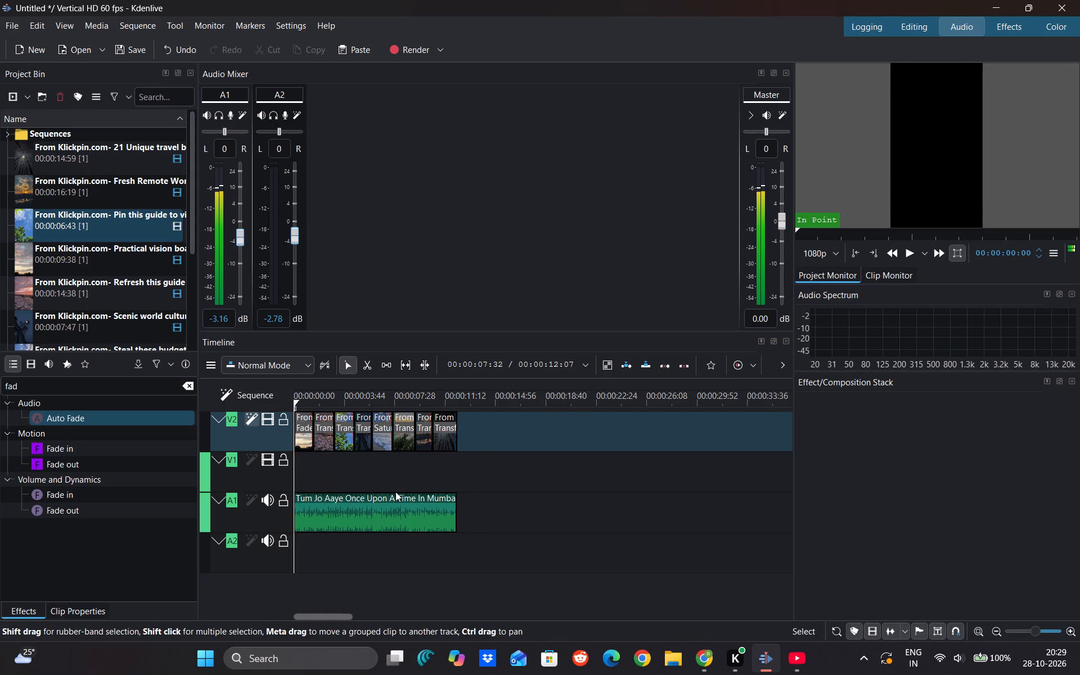
{"action": "key", "text": "space"}
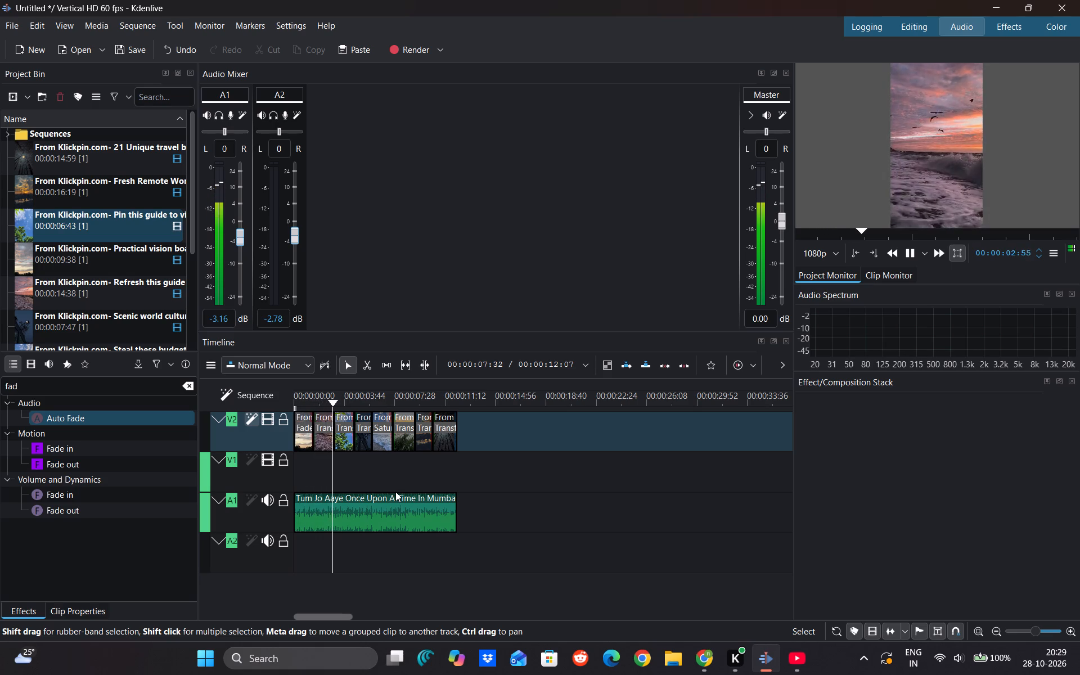
{"action": "key", "text": "space"}
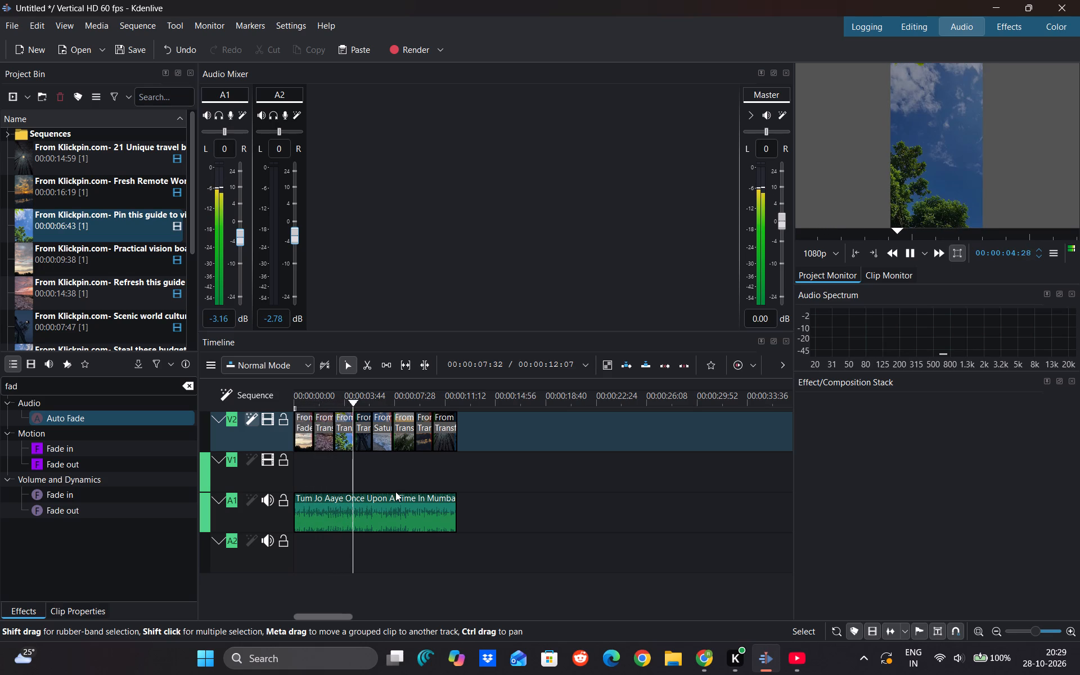
{"action": "key", "text": "space"}
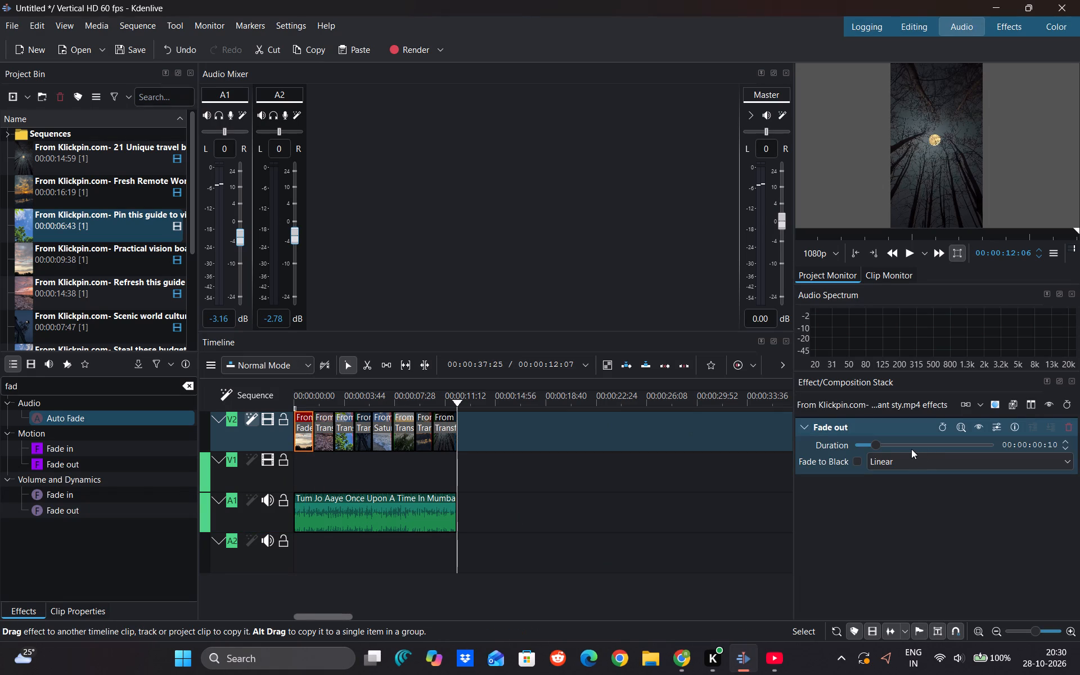
{"action": "left_click_drag", "start_coordinate": [880, 446], "coordinate": [890, 452]}
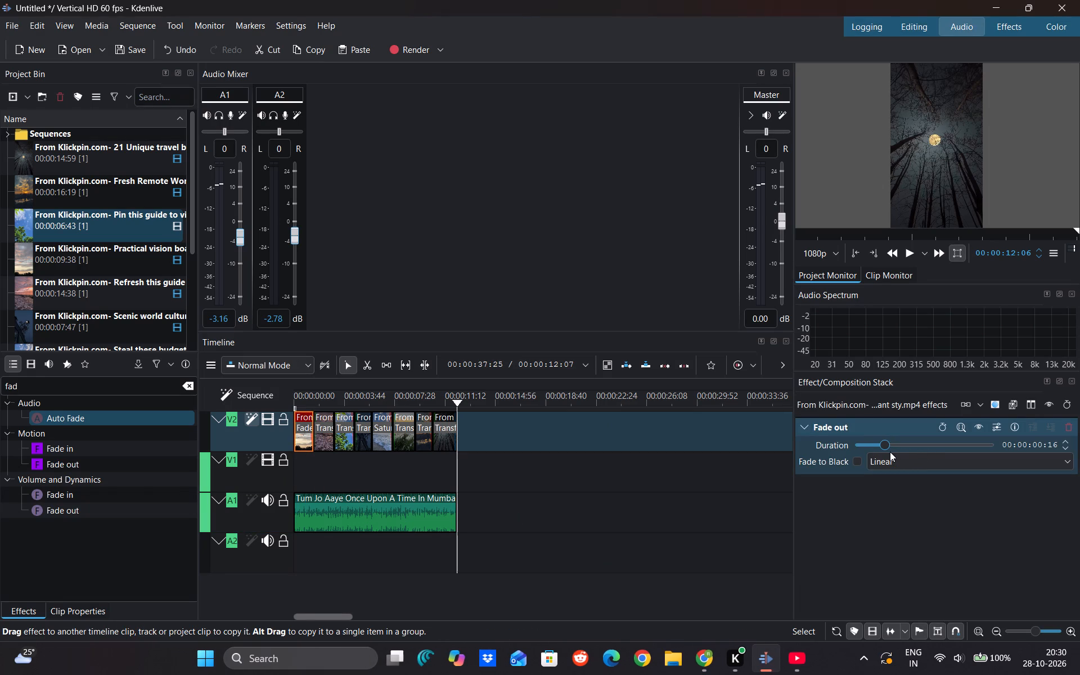
{"action": "left_click_drag", "start_coordinate": [890, 452], "coordinate": [881, 454]}
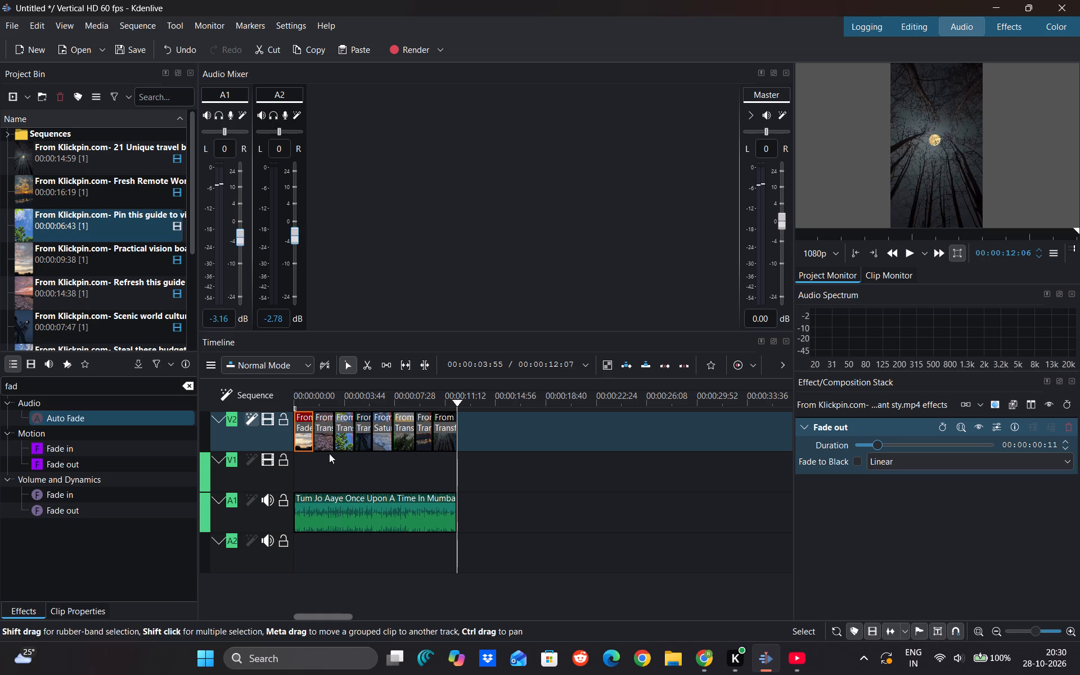
Set the Fade in duration of the second clip on track V2 to 15 frames.
{"action": "left_click", "coordinate": [324, 444]}
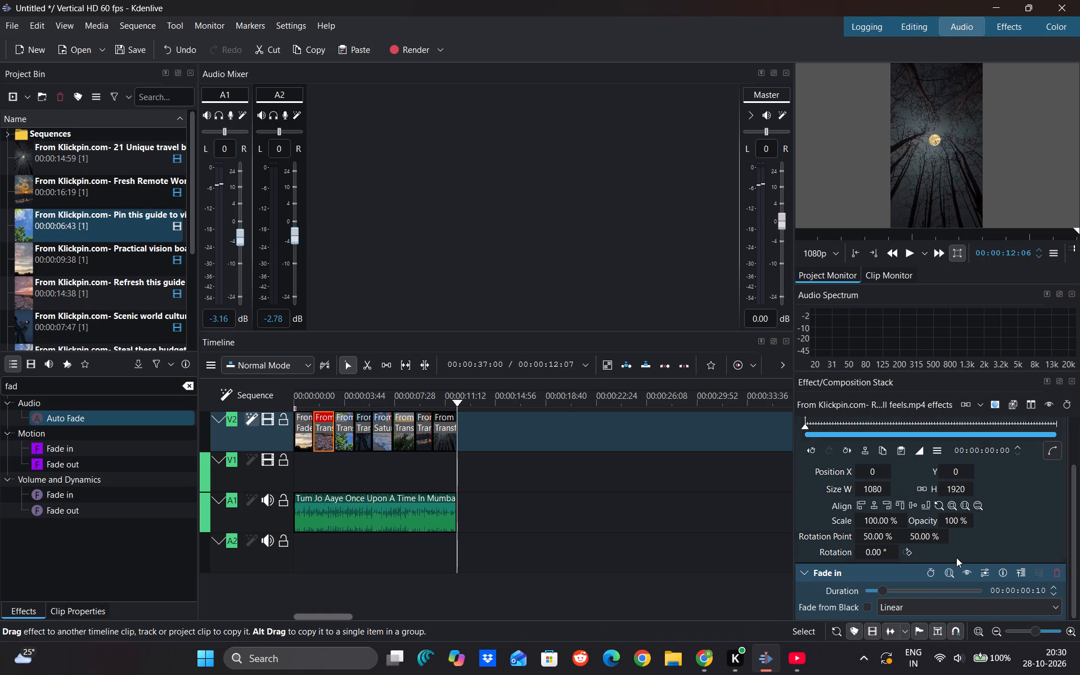
{"action": "left_click_drag", "start_coordinate": [883, 588], "coordinate": [887, 588]}
{"action": "left_click_drag", "start_coordinate": [887, 588], "coordinate": [889, 588]}
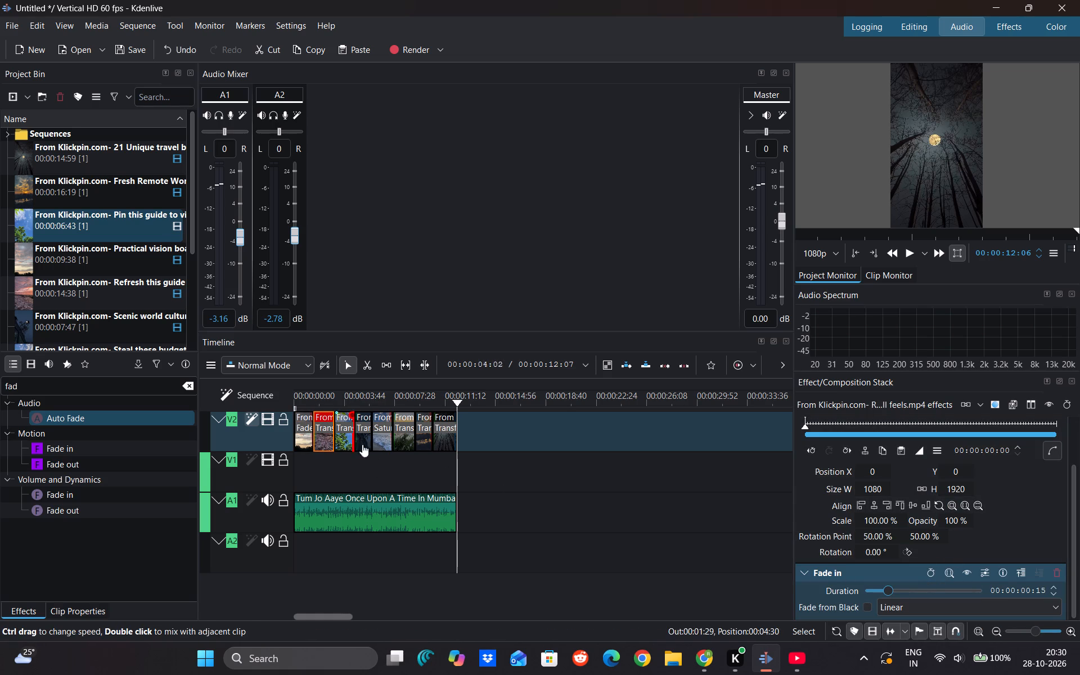
Set the Fade in duration of the fourth clip on track V2 to 16 frames.
{"action": "left_click", "coordinate": [364, 444]}
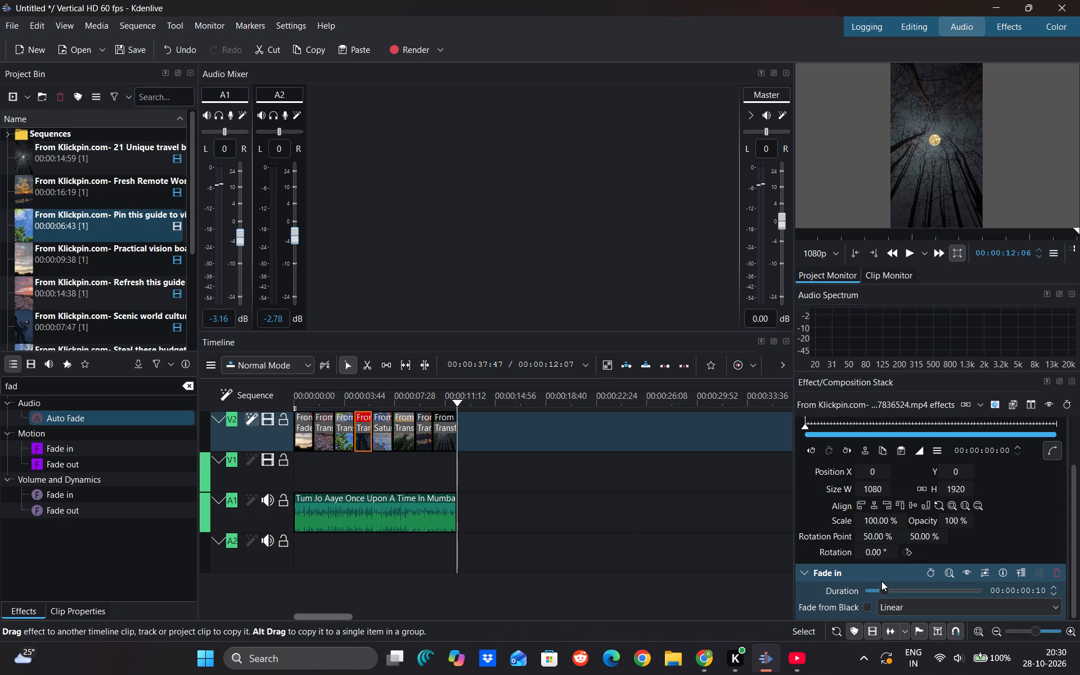
{"action": "left_click_drag", "start_coordinate": [883, 592], "coordinate": [888, 592]}
{"action": "left_click_drag", "start_coordinate": [888, 592], "coordinate": [890, 592]}
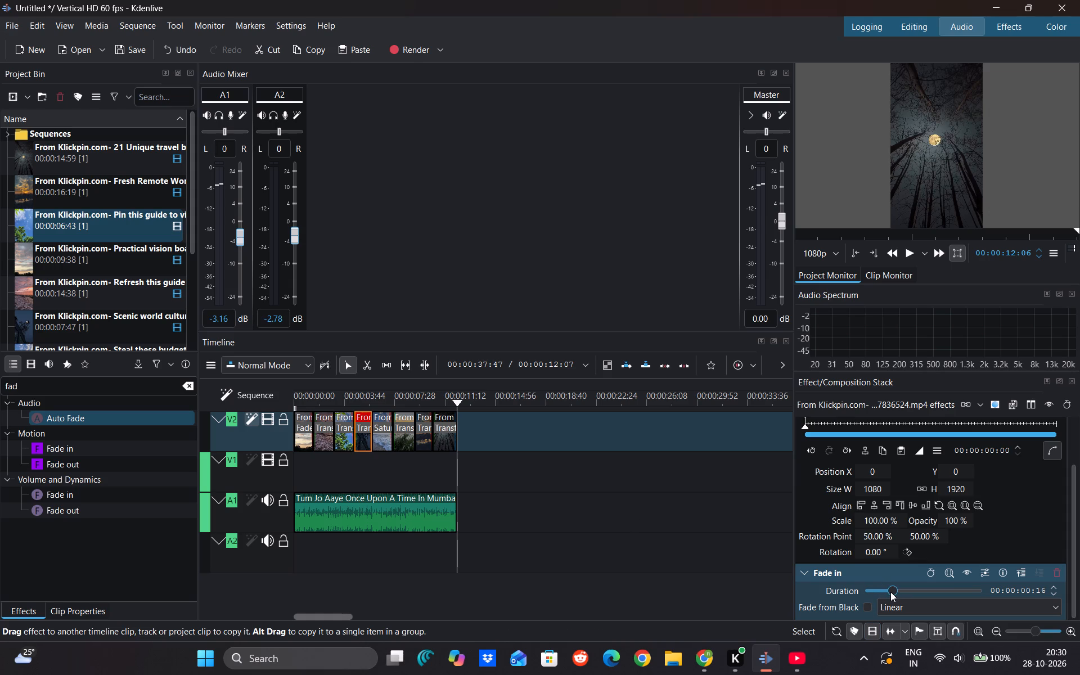
Set the Fade in duration of the sixth clip on track V2 to 15 frames.
{"action": "left_click", "coordinate": [383, 440]}
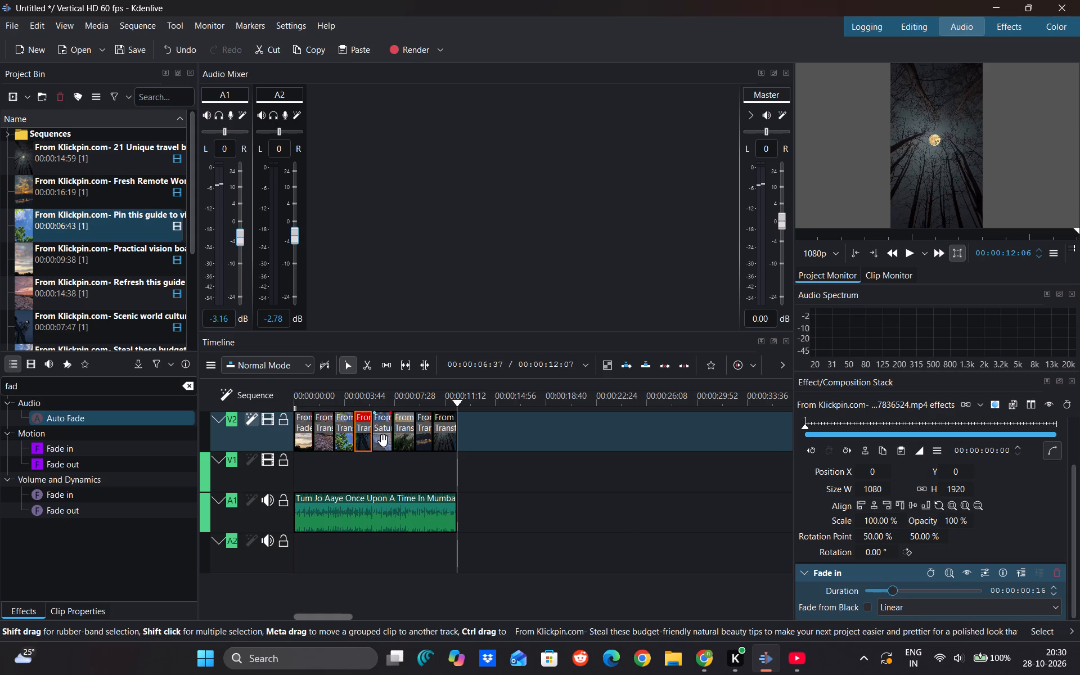
{"action": "left_click", "coordinate": [406, 434]}
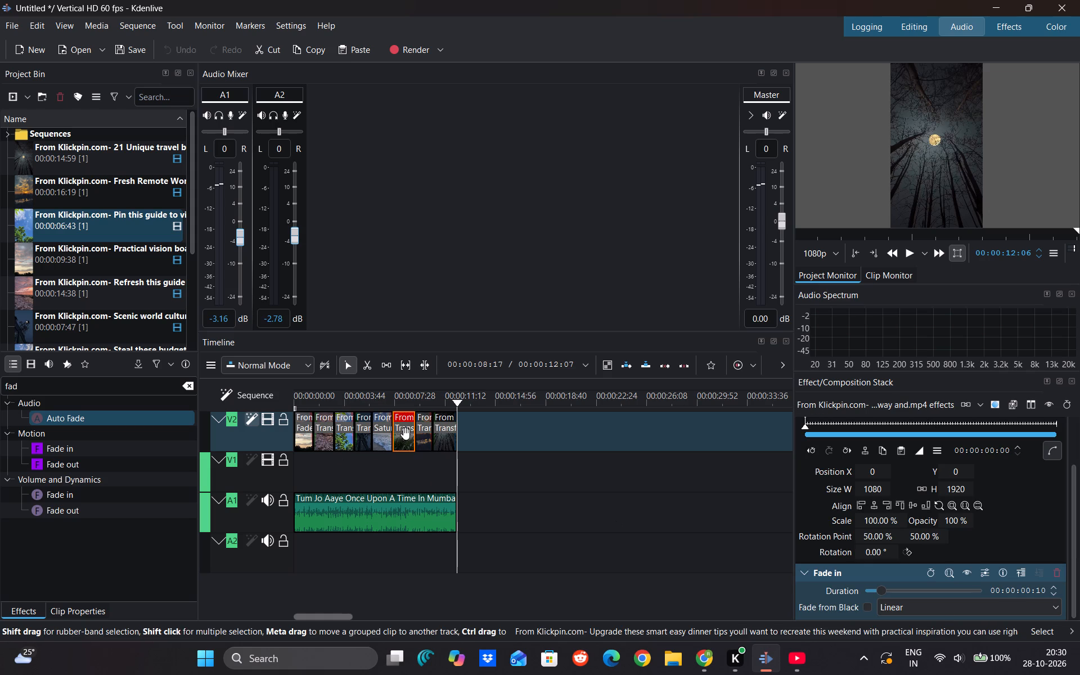
{"action": "left_click_drag", "start_coordinate": [881, 593], "coordinate": [883, 593]}
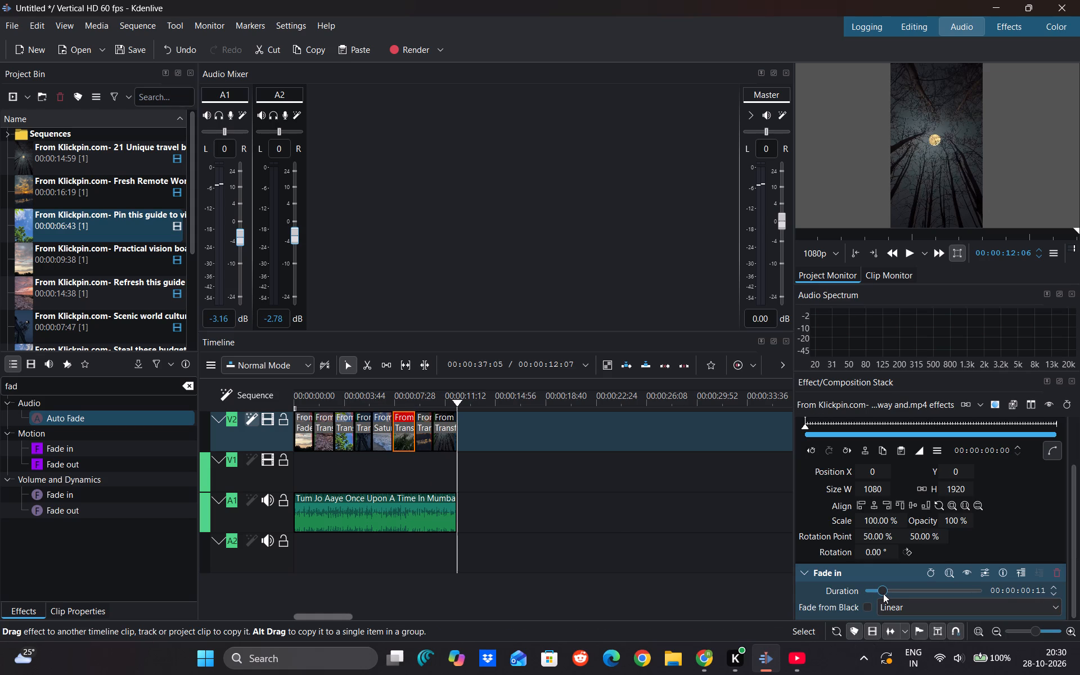
{"action": "left_click_drag", "start_coordinate": [883, 593], "coordinate": [887, 593]}
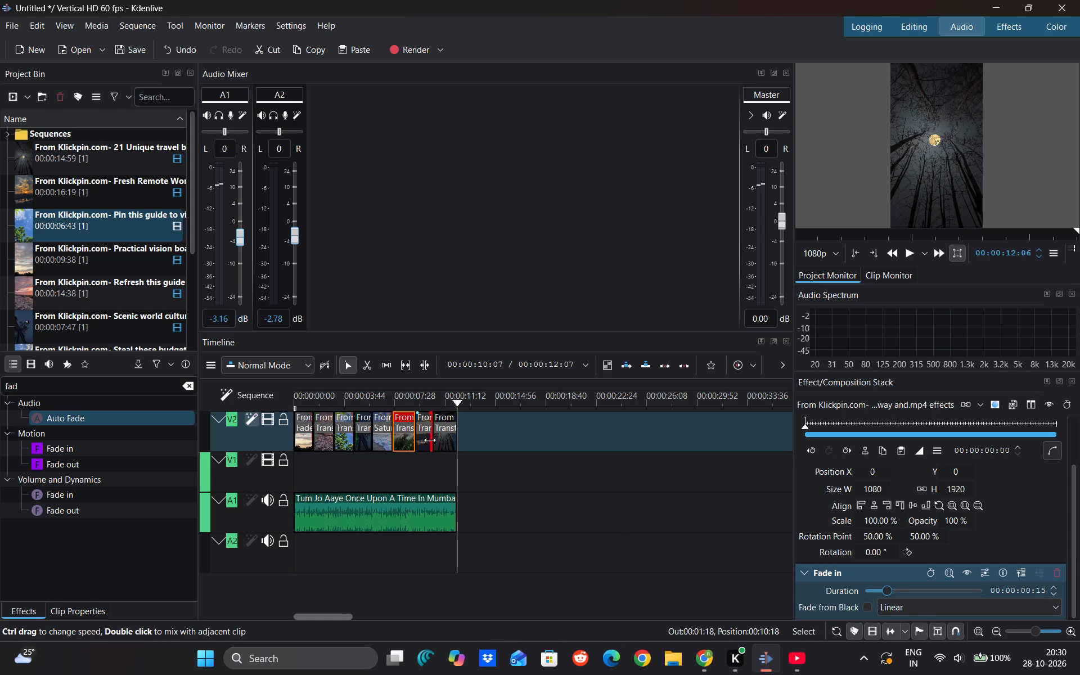
Set the Fade out duration of the seventh clip on track V2 to 15 frames.
{"action": "left_click", "coordinate": [424, 440]}
{"action": "left_click_drag", "start_coordinate": [872, 584], "coordinate": [879, 584]}
{"action": "left_click", "coordinate": [879, 584]}
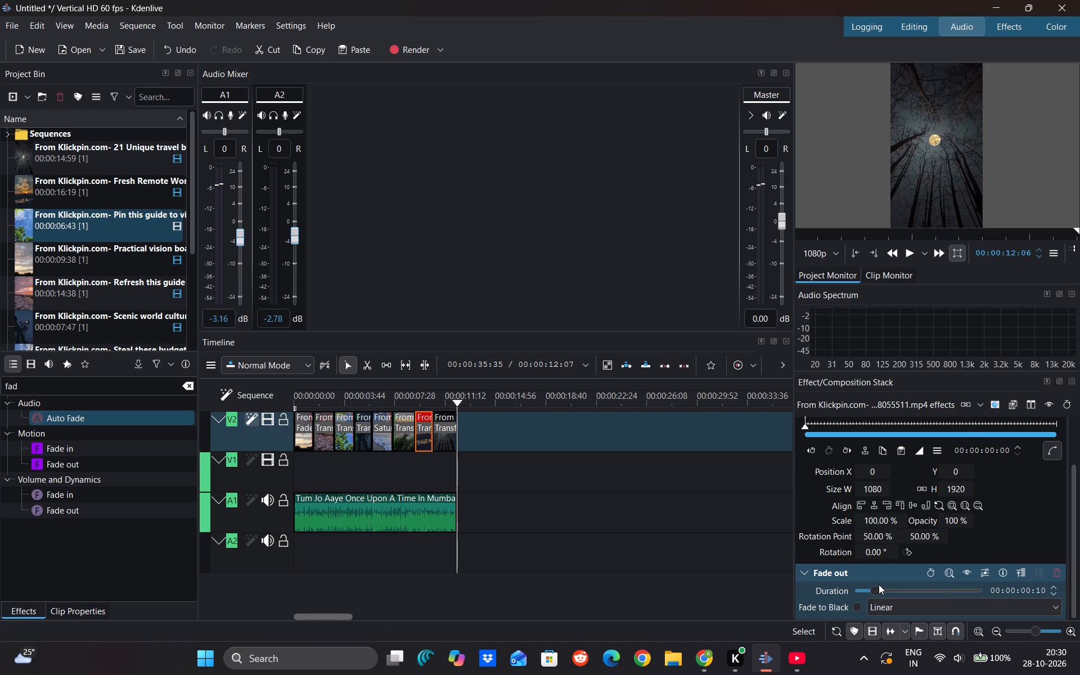
{"action": "left_click_drag", "start_coordinate": [879, 587], "coordinate": [883, 587]}
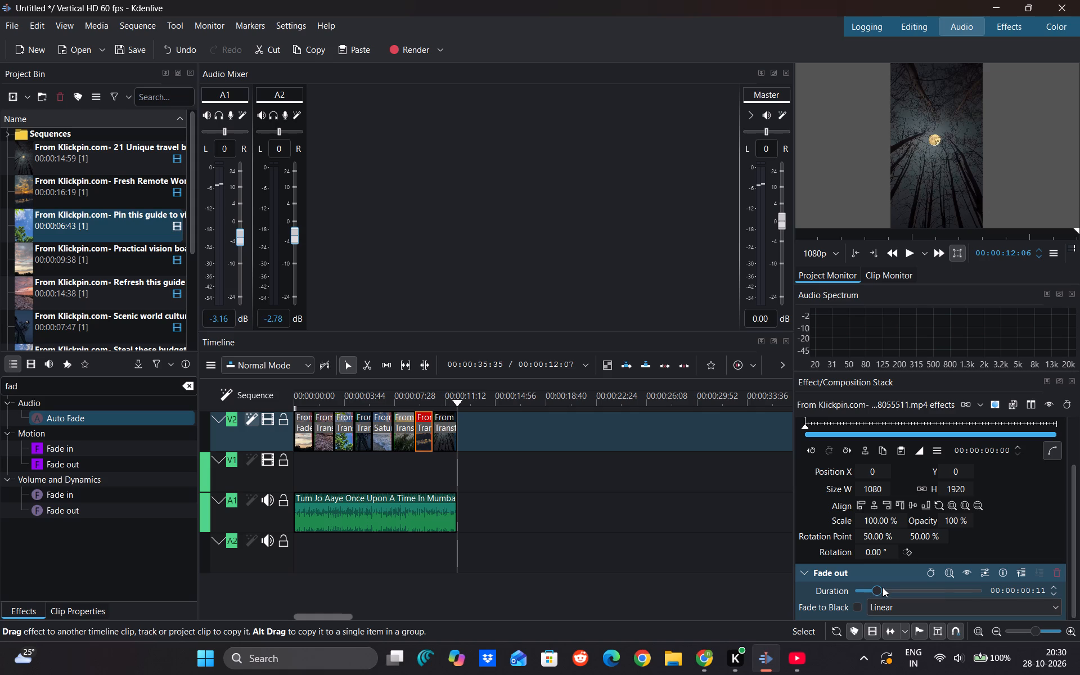
{"action": "left_click_drag", "start_coordinate": [883, 587], "coordinate": [886, 588]}
Set the Fade in duration of the last clip on track V2 to 16 frames.
{"action": "left_click", "coordinate": [440, 443]}
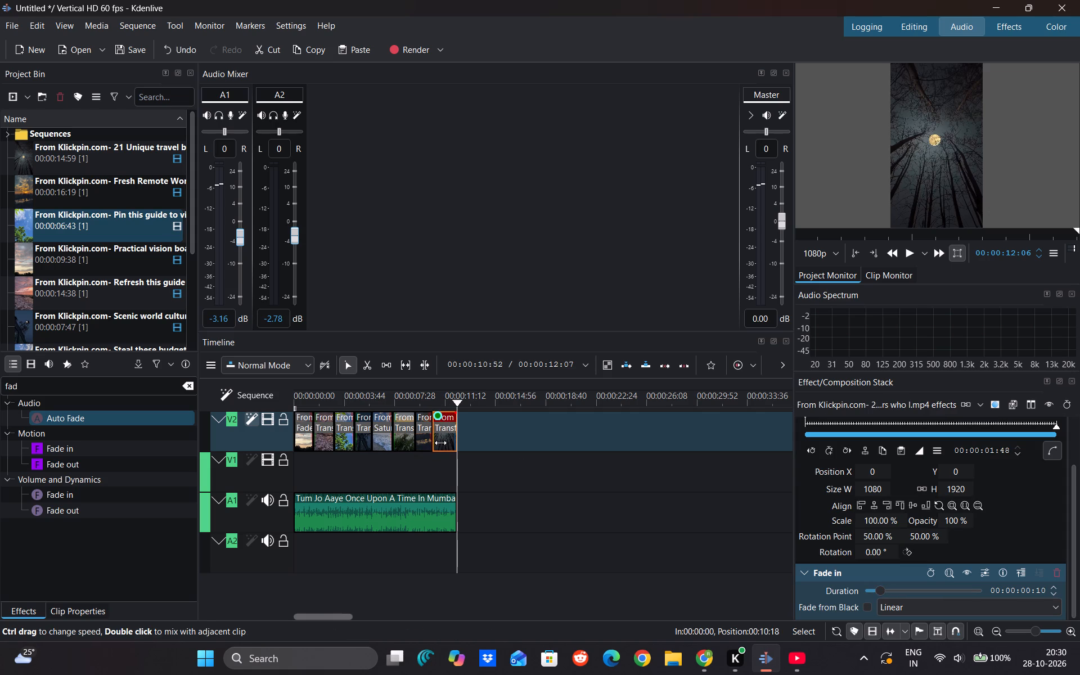
{"action": "left_click_drag", "start_coordinate": [879, 588], "coordinate": [885, 589]}
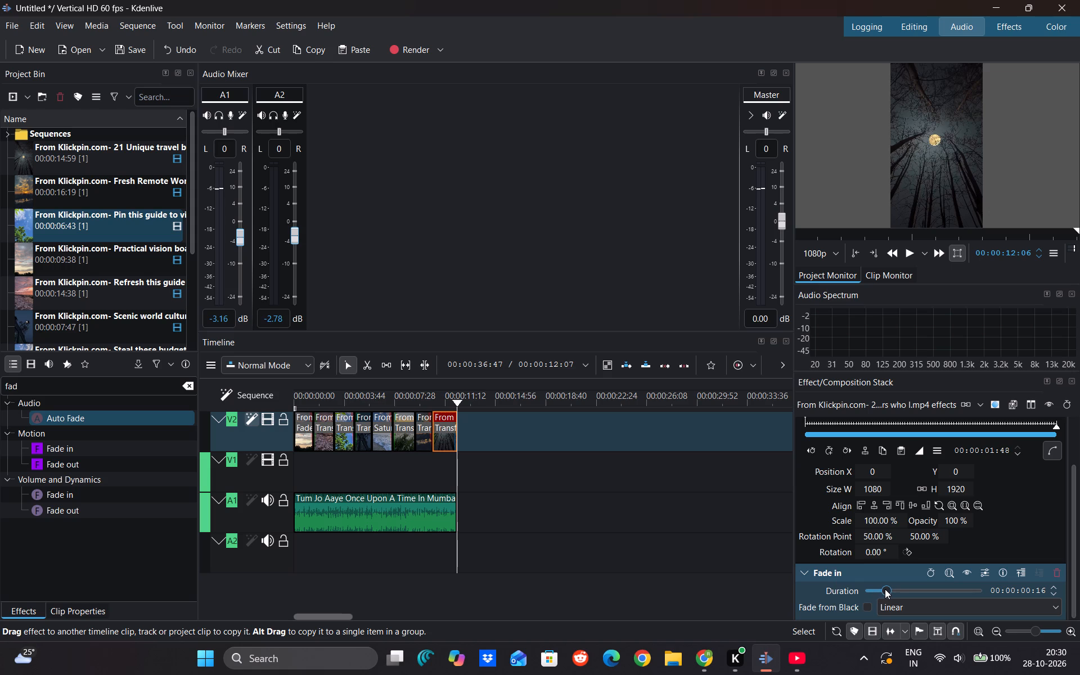
{"action": "left_click_drag", "start_coordinate": [885, 589], "coordinate": [884, 589]}
{"action": "left_click_drag", "start_coordinate": [884, 589], "coordinate": [885, 589]}
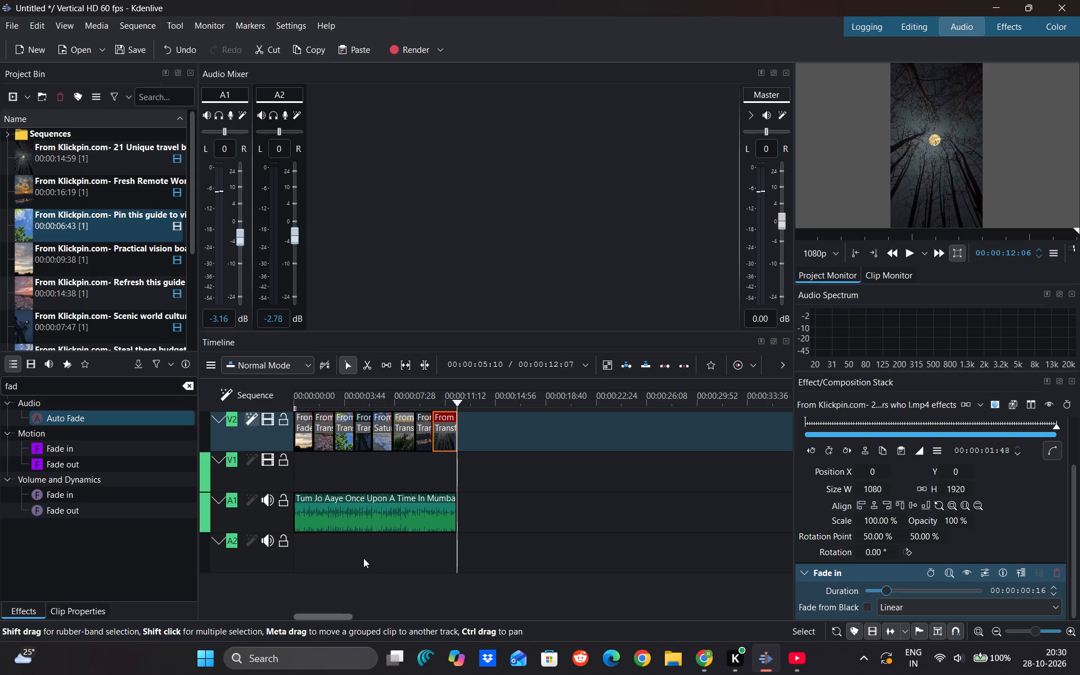
Play the sequence from the start and again from its later part, checking the fade settings of the last three clips on track V2.
{"action": "left_click_drag", "start_coordinate": [481, 569], "coordinate": [239, 566]}
{"action": "key", "text": "space"}
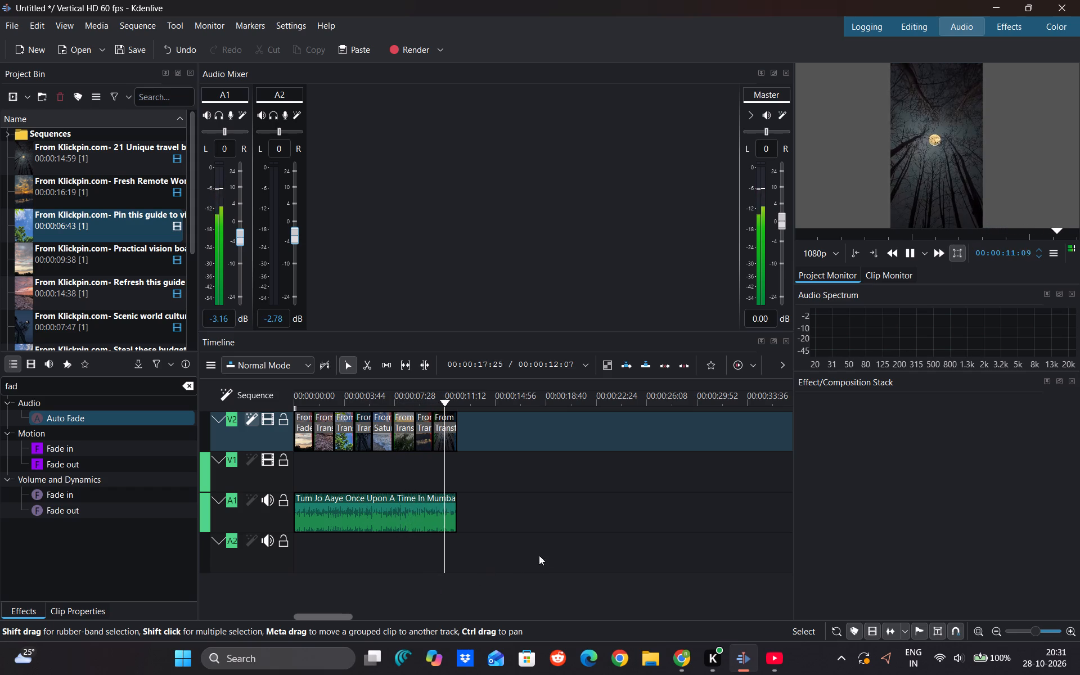
{"action": "key", "text": "space"}
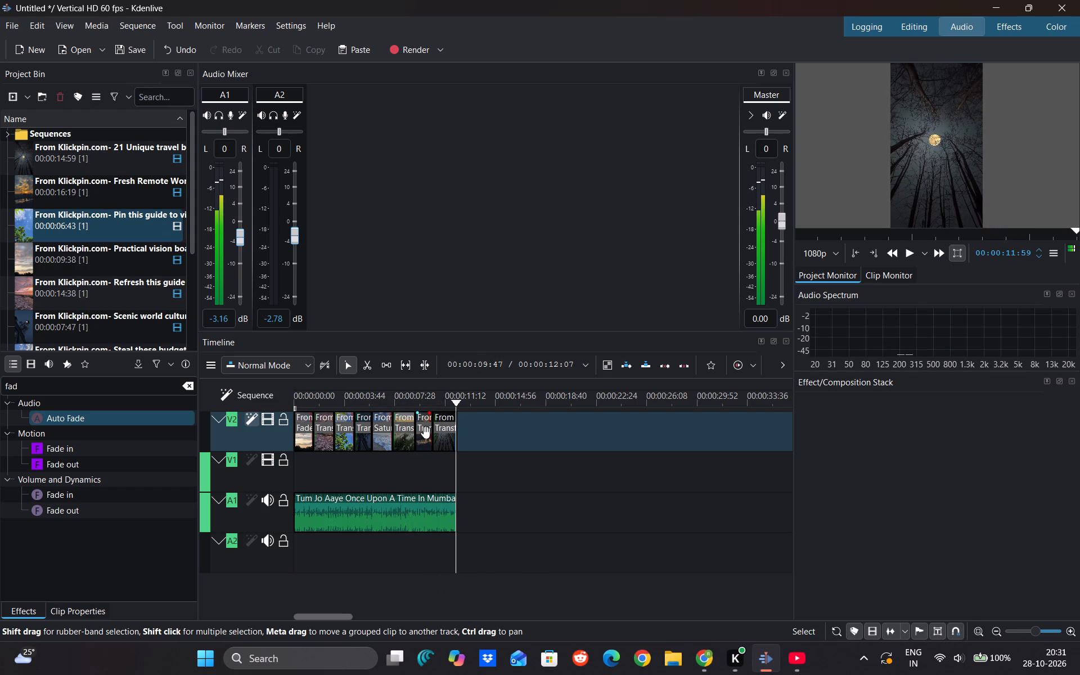
{"action": "left_click", "coordinate": [426, 433]}
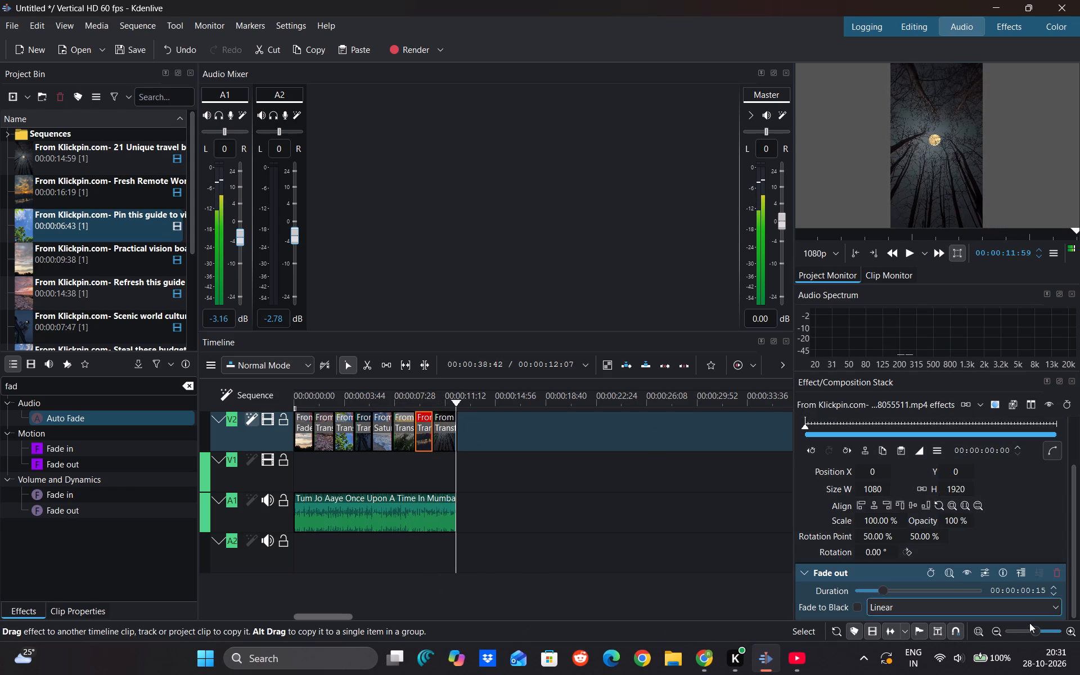
{"action": "left_click", "coordinate": [404, 444]}
{"action": "key", "text": "space"}
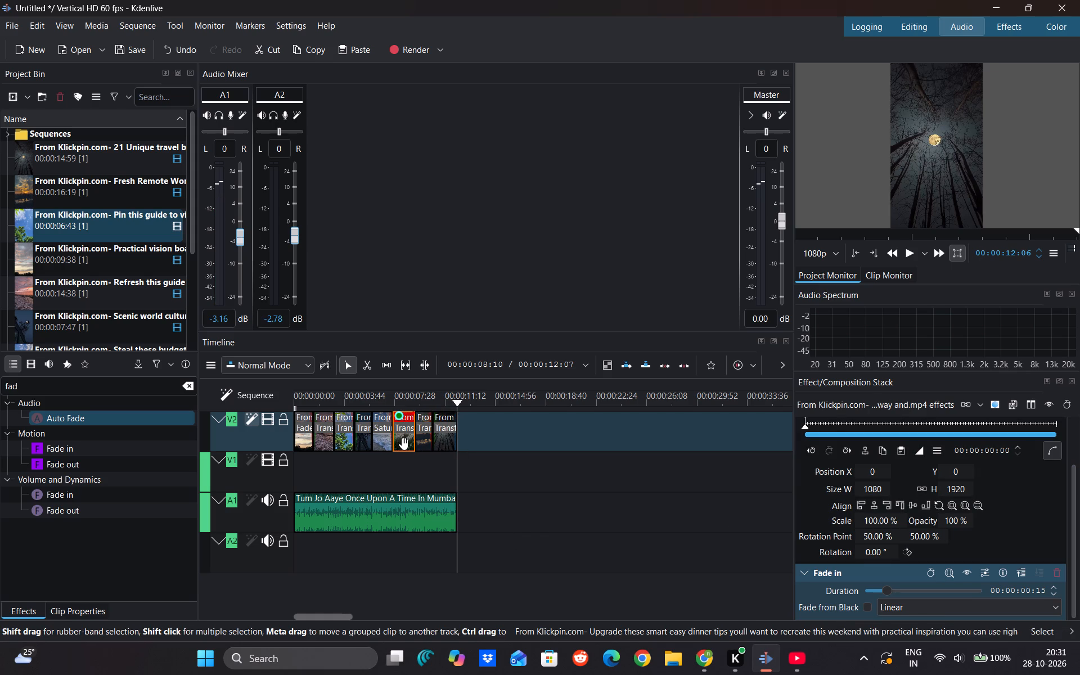
{"action": "left_click", "coordinate": [386, 478]}
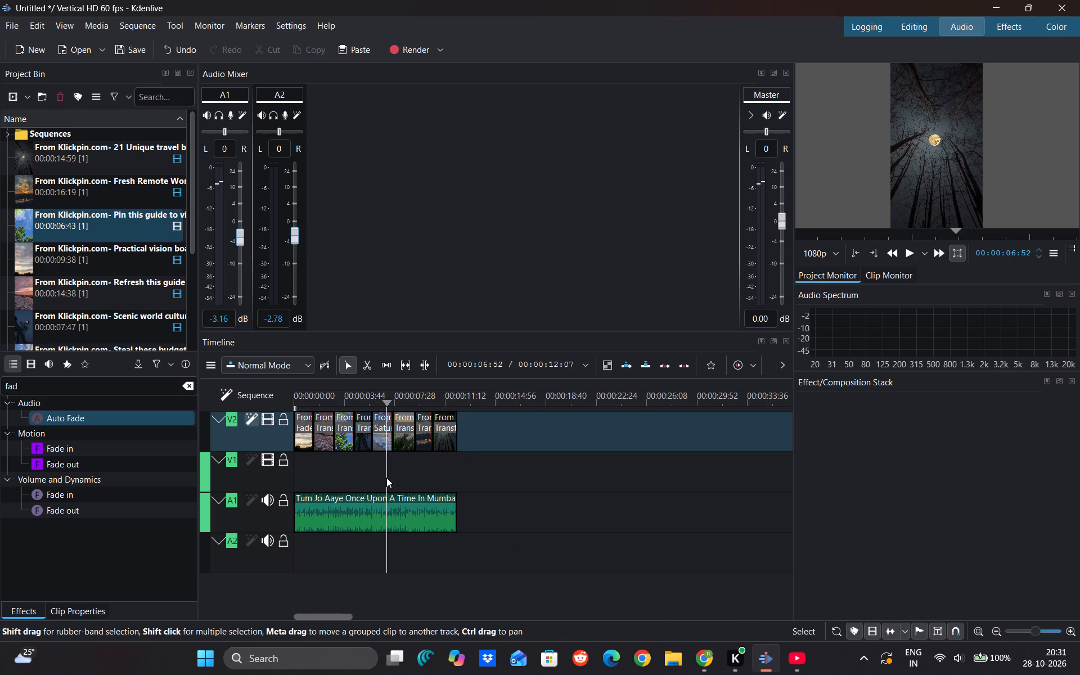
{"action": "key", "text": "space"}
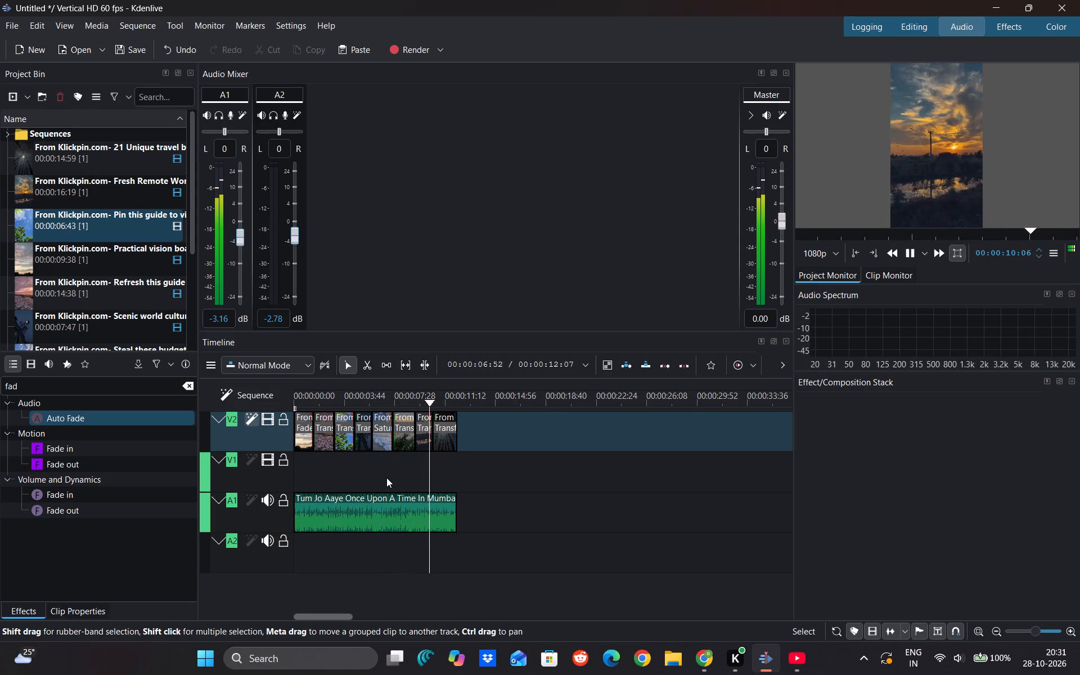
{"action": "key", "text": "space"}
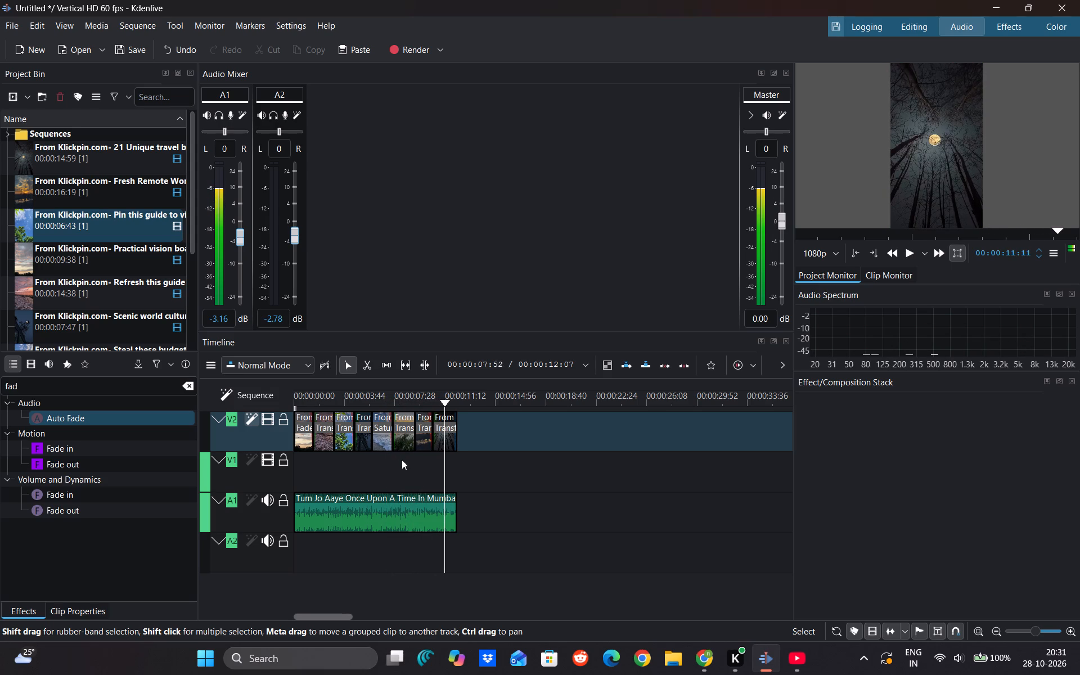
{"action": "left_click", "coordinate": [423, 441]}
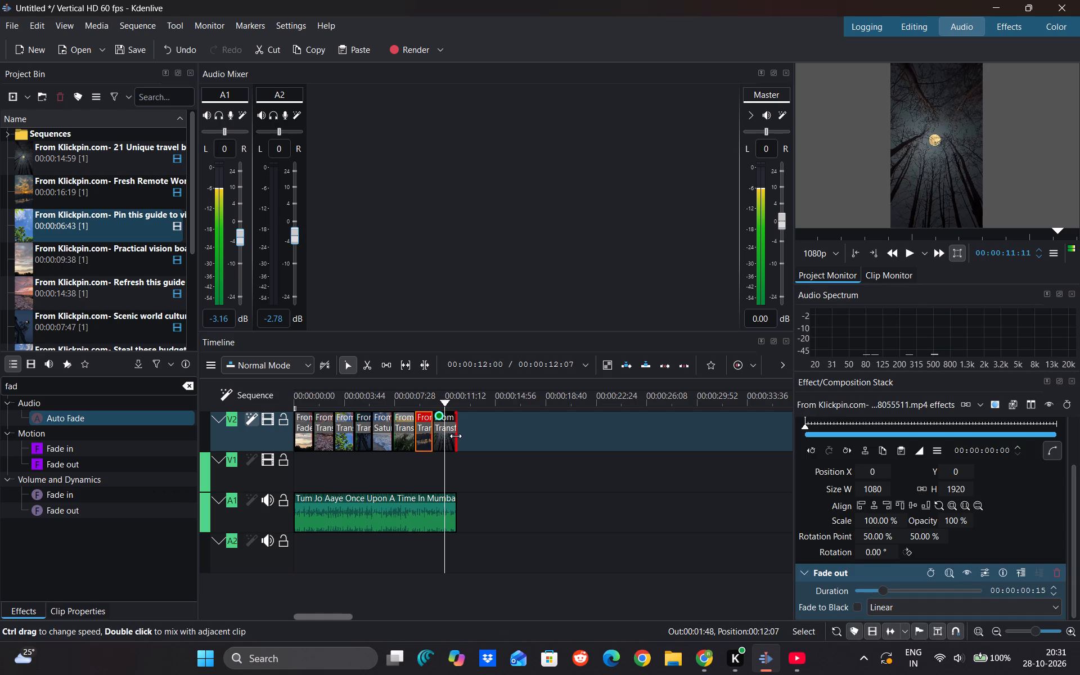
{"action": "left_click", "coordinate": [451, 448]}
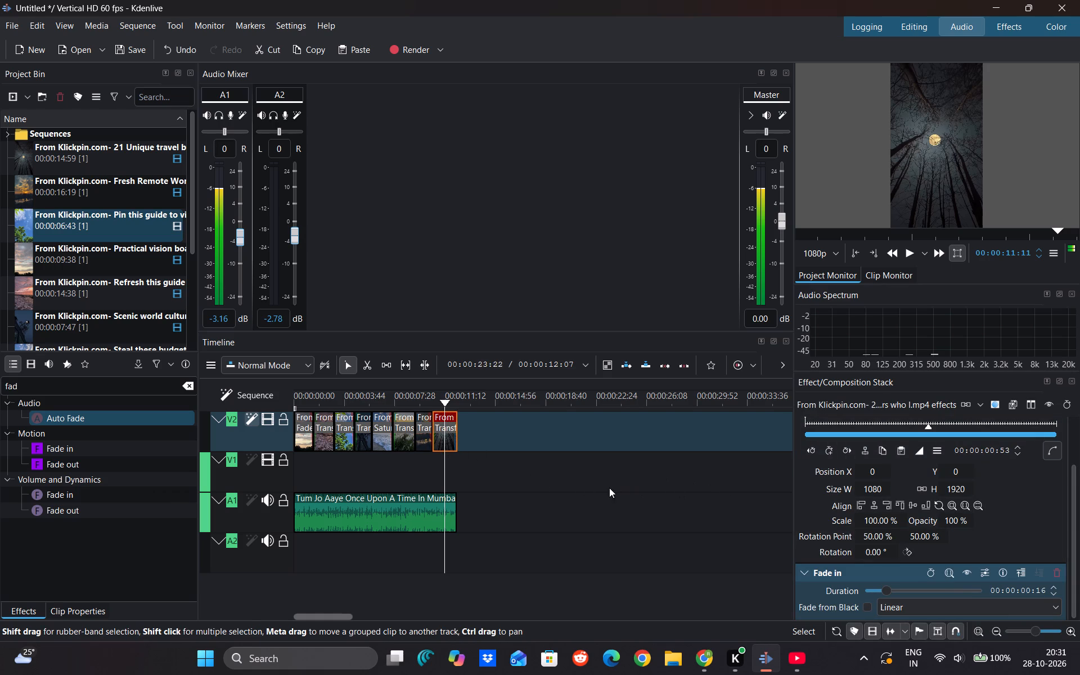
{"action": "left_click_drag", "start_coordinate": [609, 488], "coordinate": [427, 489]}
{"action": "key", "text": "space"}
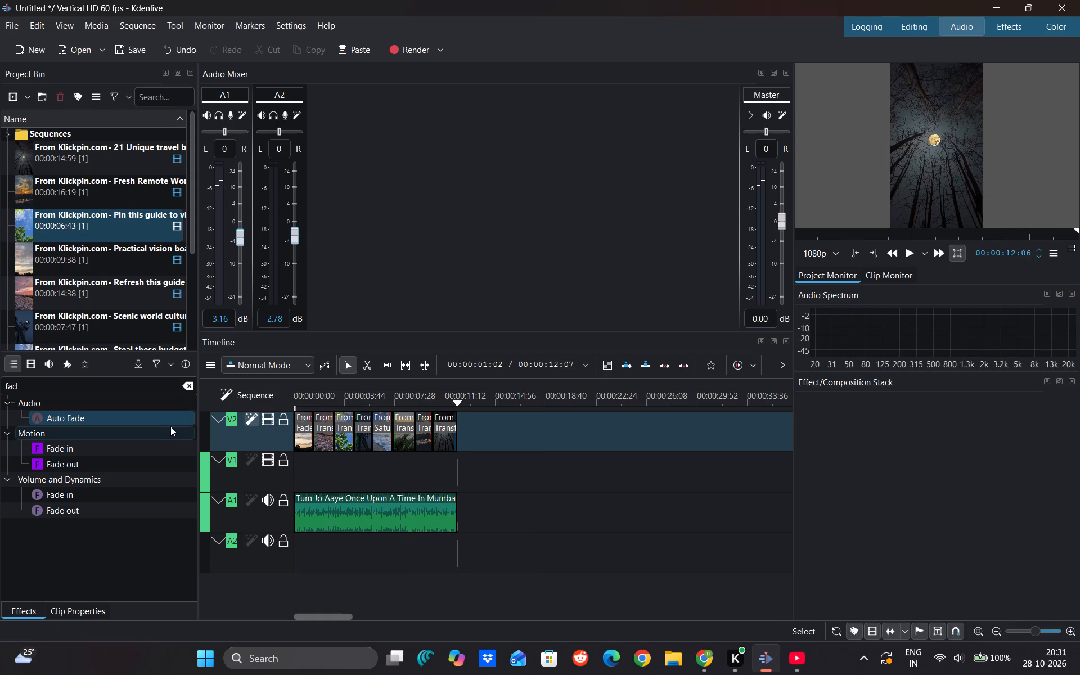
Add the Motion Fade in effect to the third clip on track V2 with a duration of about 9 frames.
{"action": "left_click", "coordinate": [341, 434]}
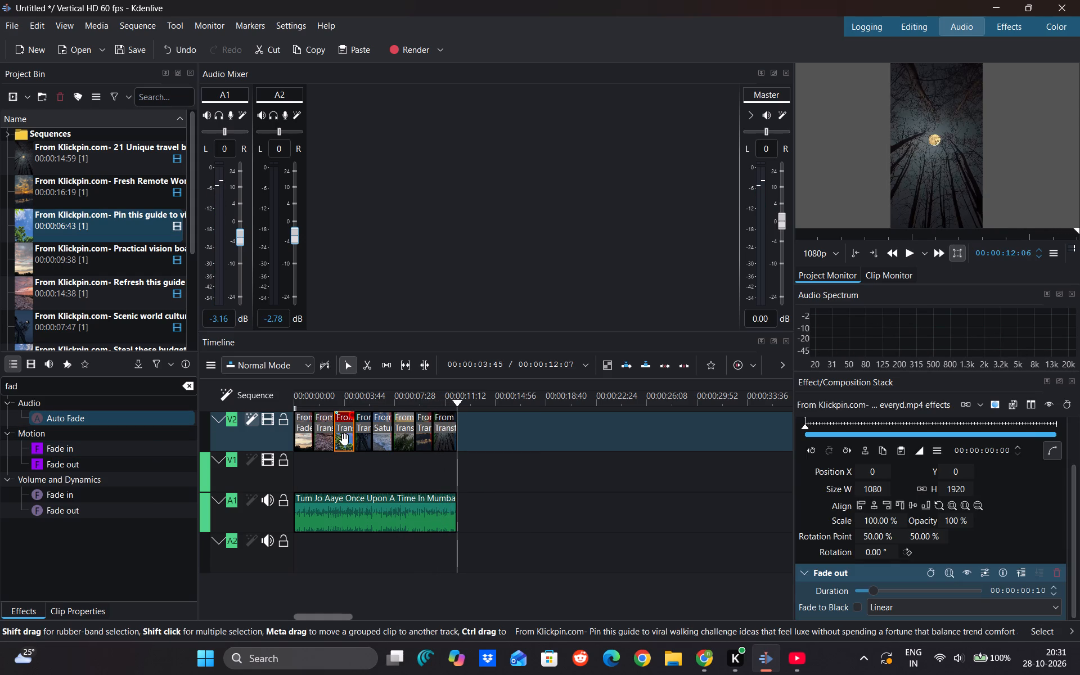
{"action": "left_click_drag", "start_coordinate": [133, 448], "coordinate": [194, 443]}
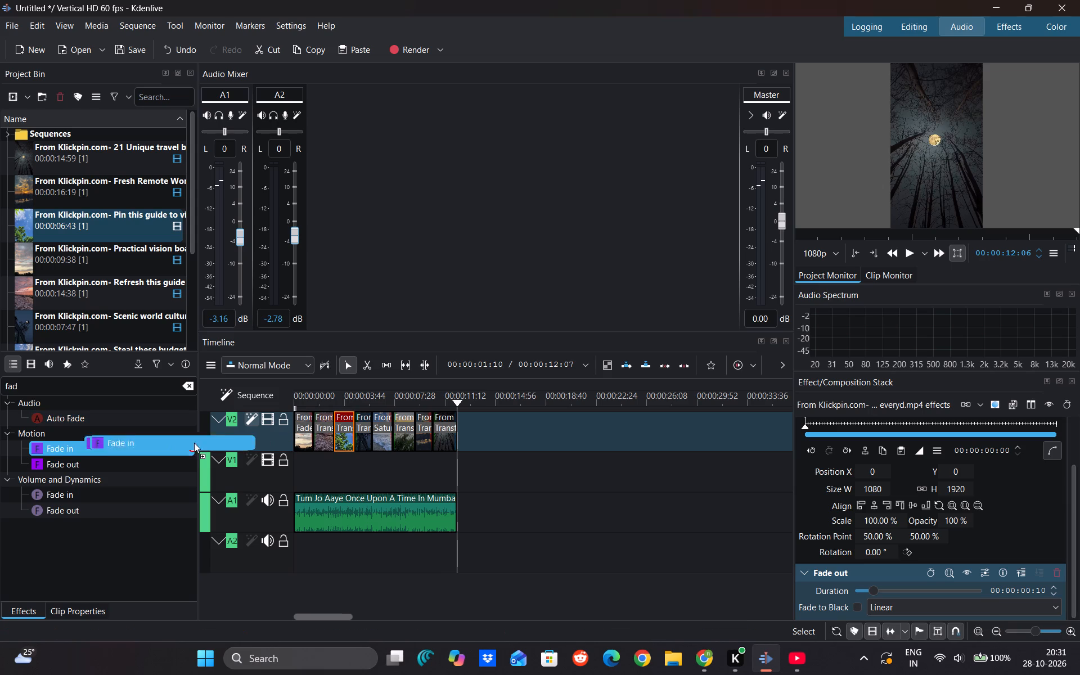
{"action": "left_click_drag", "start_coordinate": [194, 443], "coordinate": [340, 426]}
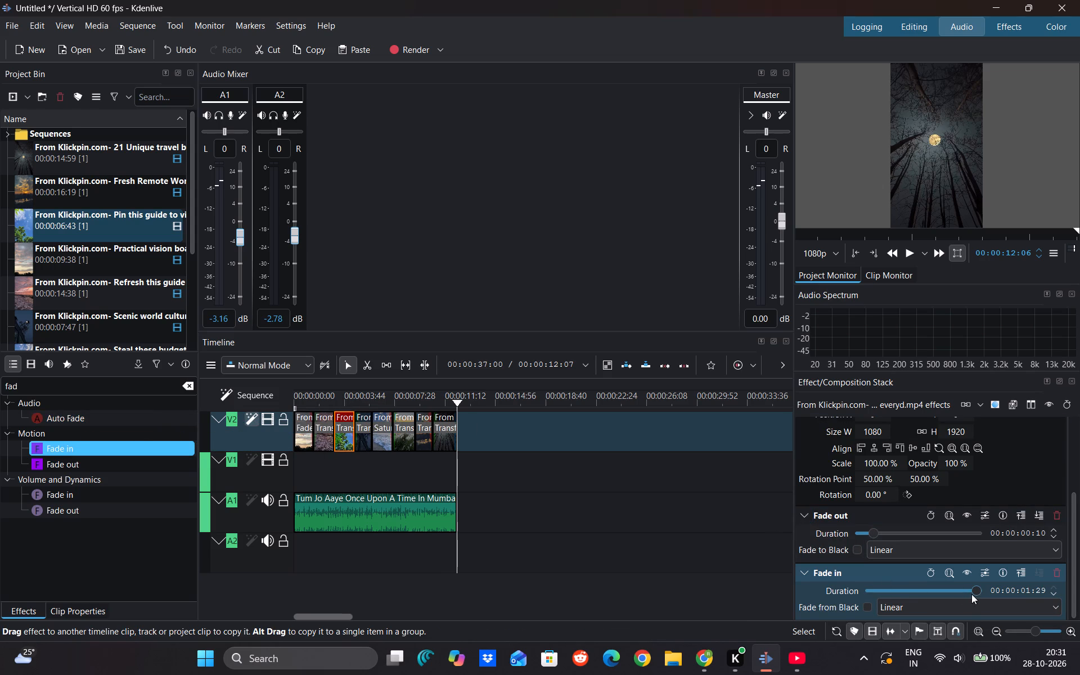
{"action": "left_click_drag", "start_coordinate": [971, 594], "coordinate": [868, 601]}
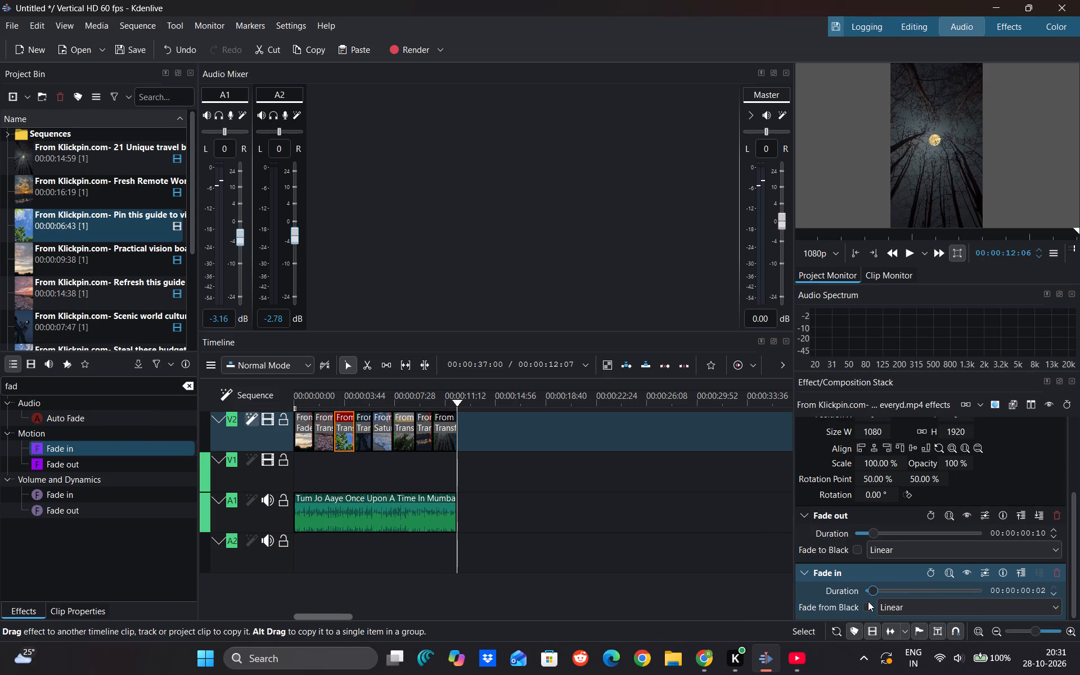
{"action": "left_click_drag", "start_coordinate": [868, 601], "coordinate": [877, 602]}
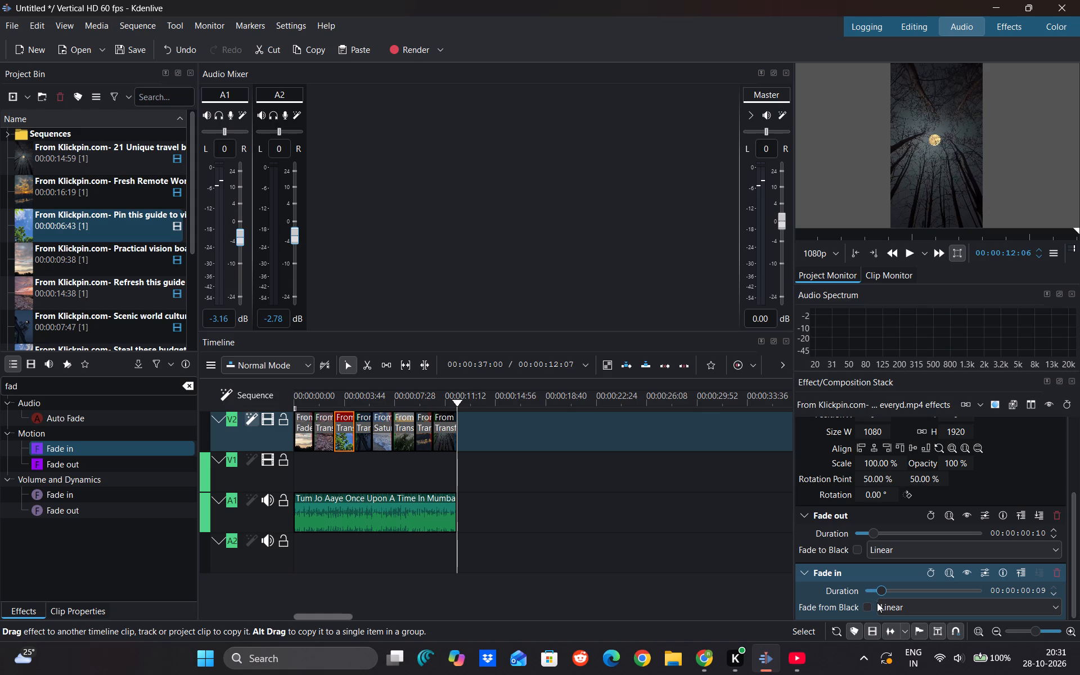
{"action": "left_click_drag", "start_coordinate": [877, 602], "coordinate": [877, 603]}
Add the Motion Fade out effect to the second clip on track V2 and shorten it to a brief fade.
{"action": "left_click", "coordinate": [325, 447]}
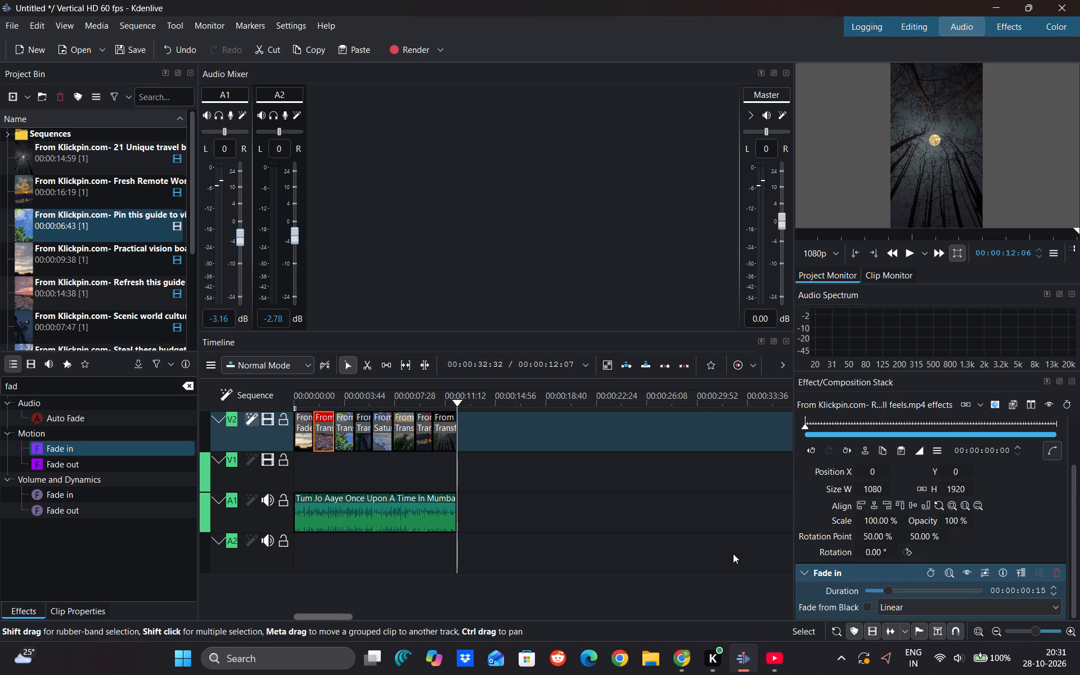
{"action": "left_click_drag", "start_coordinate": [61, 464], "coordinate": [321, 434]}
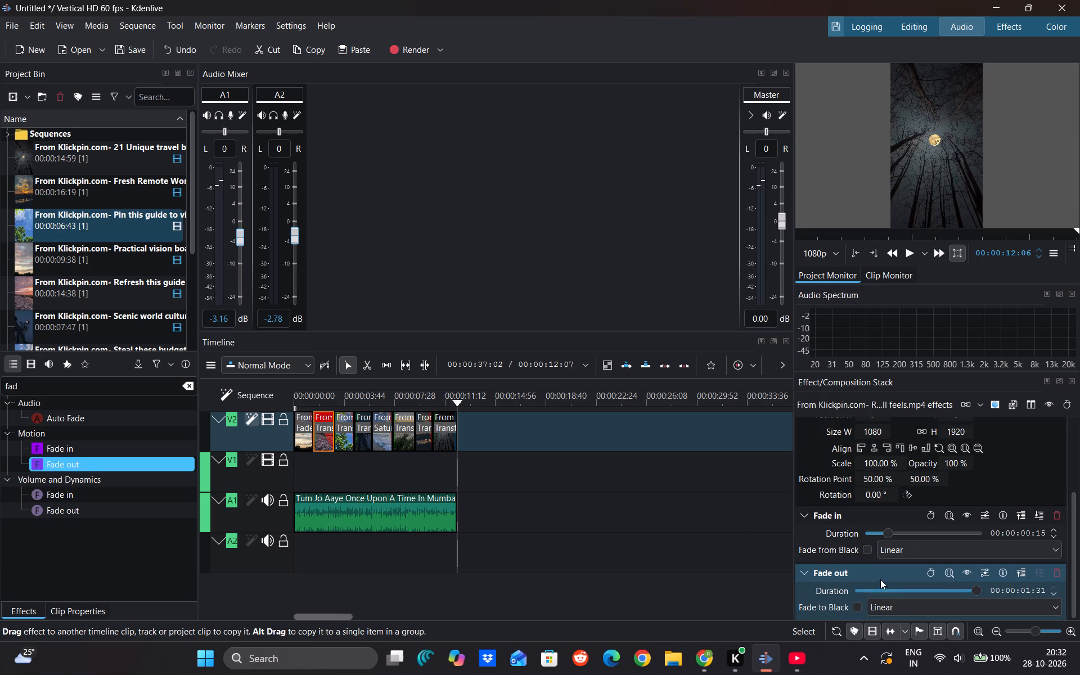
{"action": "left_click_drag", "start_coordinate": [872, 592], "coordinate": [918, 597]}
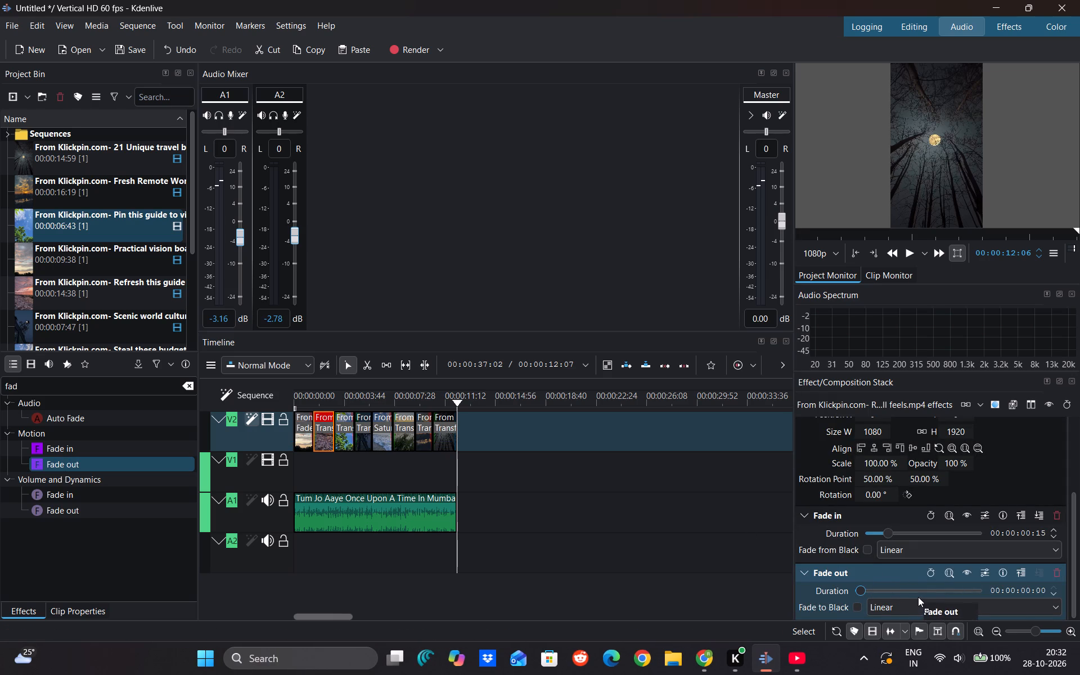
{"action": "left_click_drag", "start_coordinate": [918, 597], "coordinate": [862, 591]}
{"action": "left_click_drag", "start_coordinate": [862, 591], "coordinate": [877, 591]}
Play the sequence from the start to review the clip transitions against the music.
{"action": "left_click_drag", "start_coordinate": [336, 481], "coordinate": [288, 480]}
{"action": "key", "text": "space"}
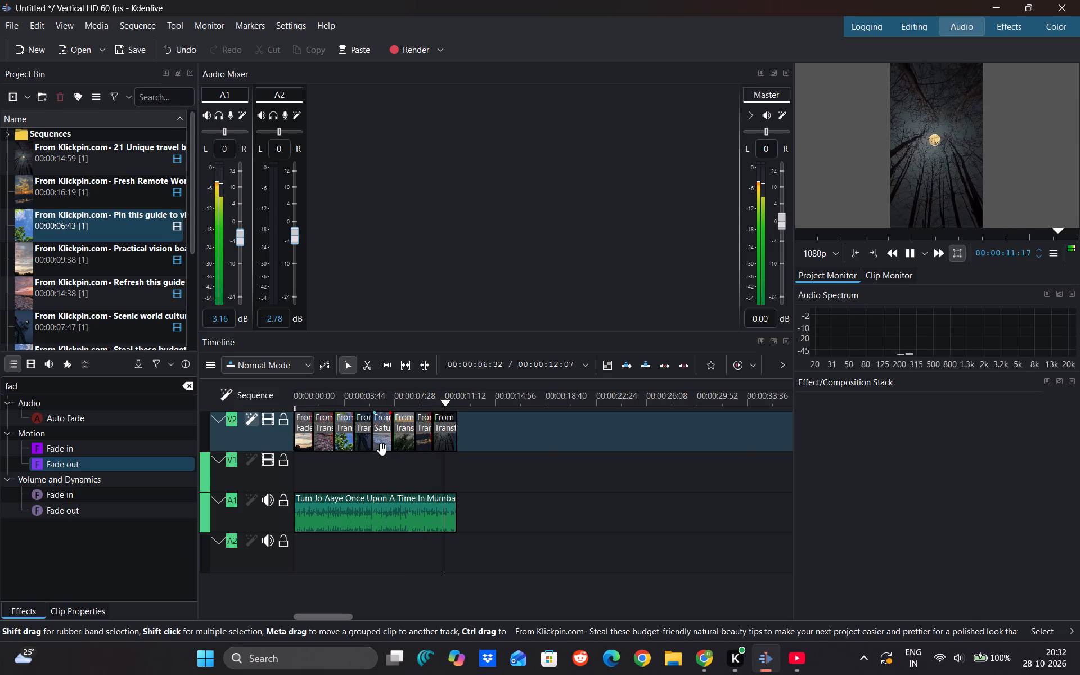
Add the Motion Fade out effect to the fourth clip on track V2 with a duration of 10 frames.
{"action": "left_click", "coordinate": [366, 447]}
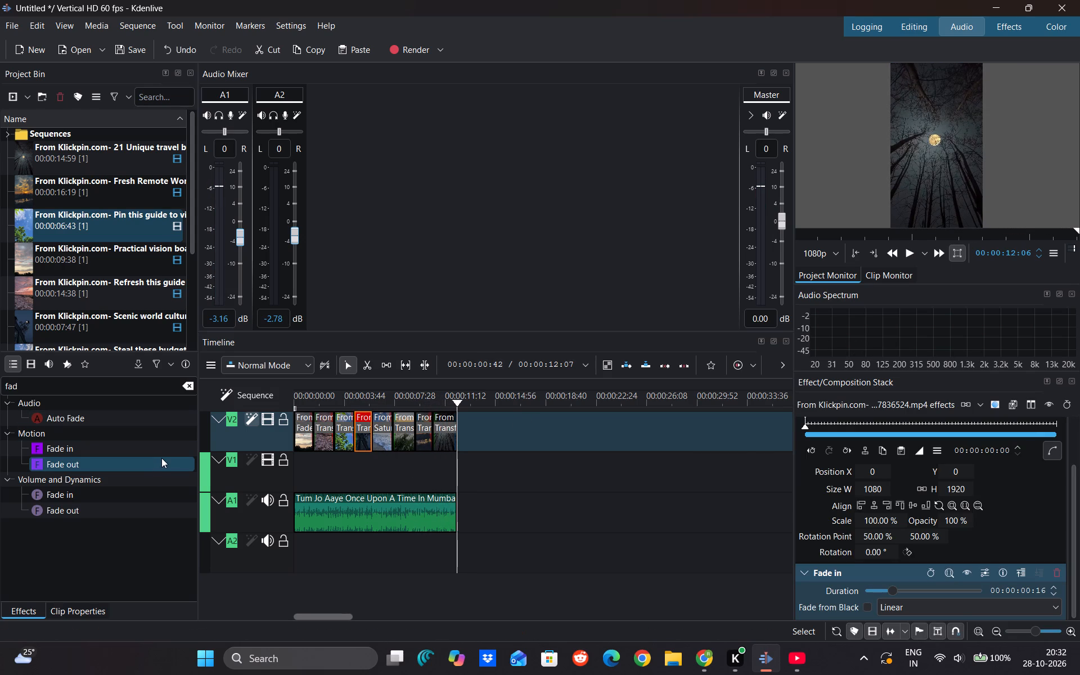
{"action": "left_click_drag", "start_coordinate": [161, 458], "coordinate": [358, 436]}
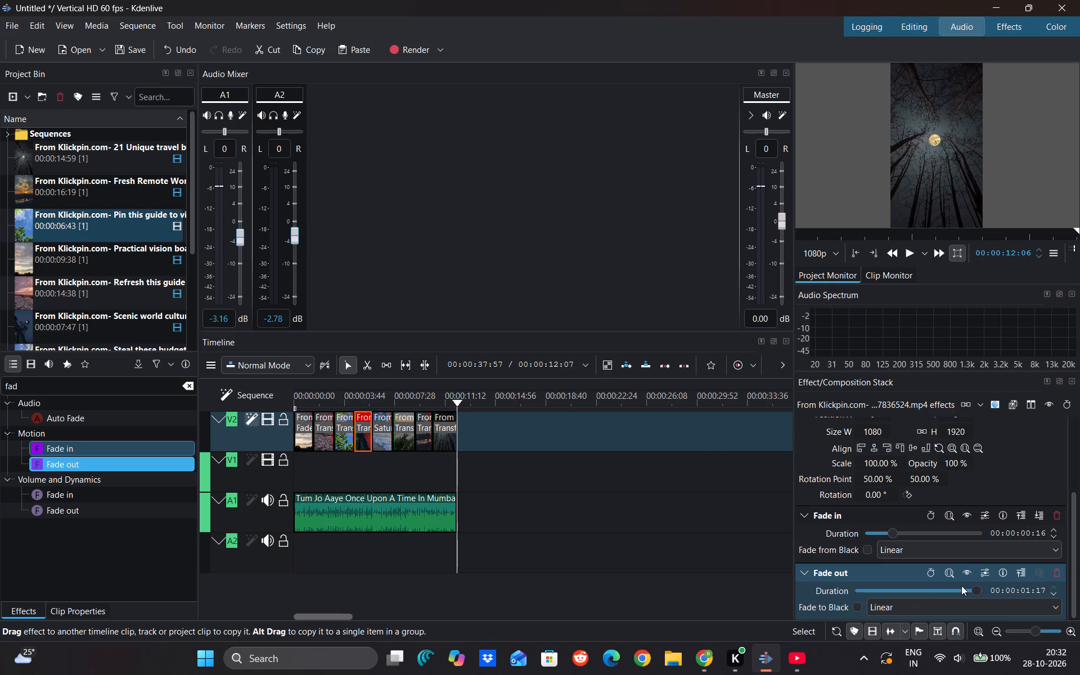
{"action": "left_click_drag", "start_coordinate": [971, 587], "coordinate": [871, 594]}
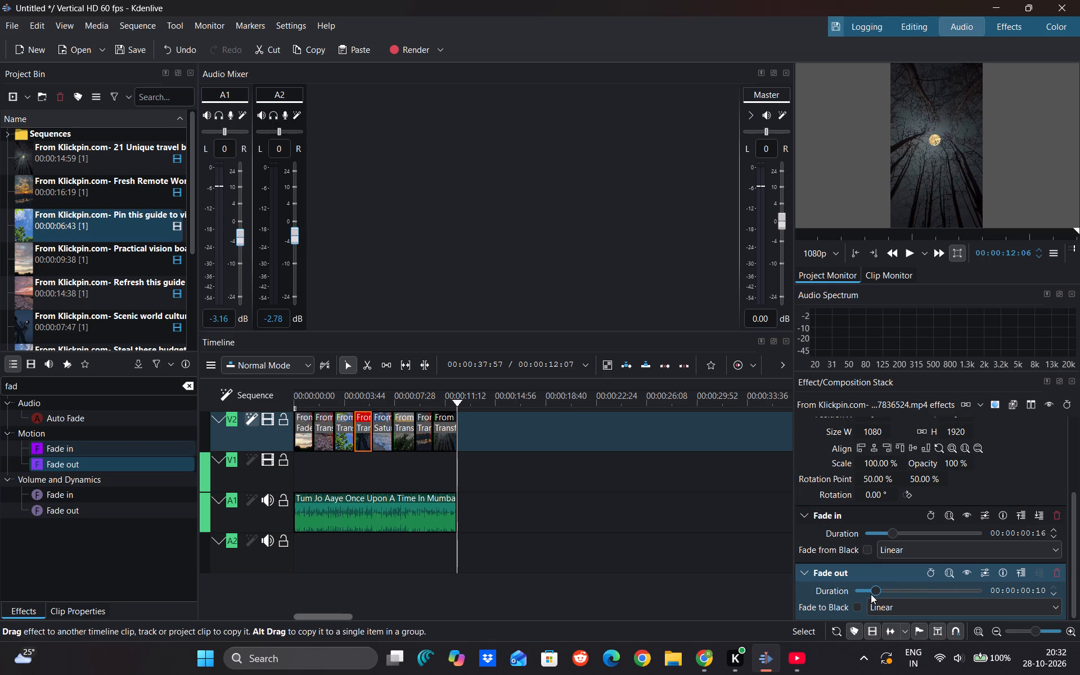
Add the Motion Fade in effect to the fifth clip on track V2 with a duration of 10 frames.
{"action": "left_click", "coordinate": [380, 444]}
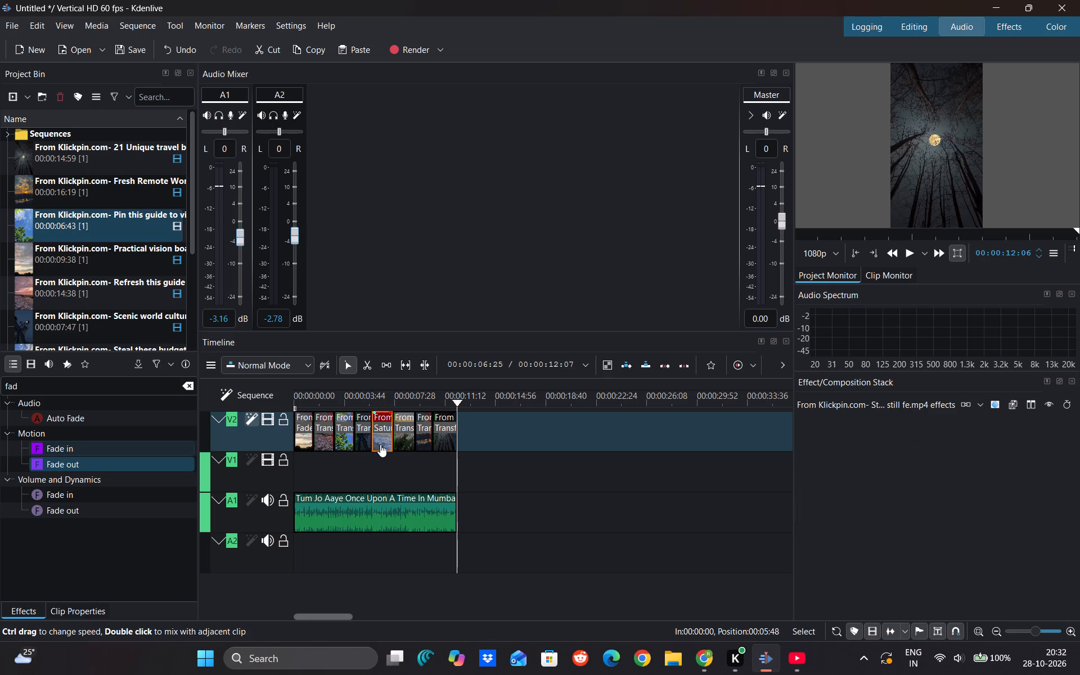
{"action": "left_click_drag", "start_coordinate": [137, 445], "coordinate": [377, 435]}
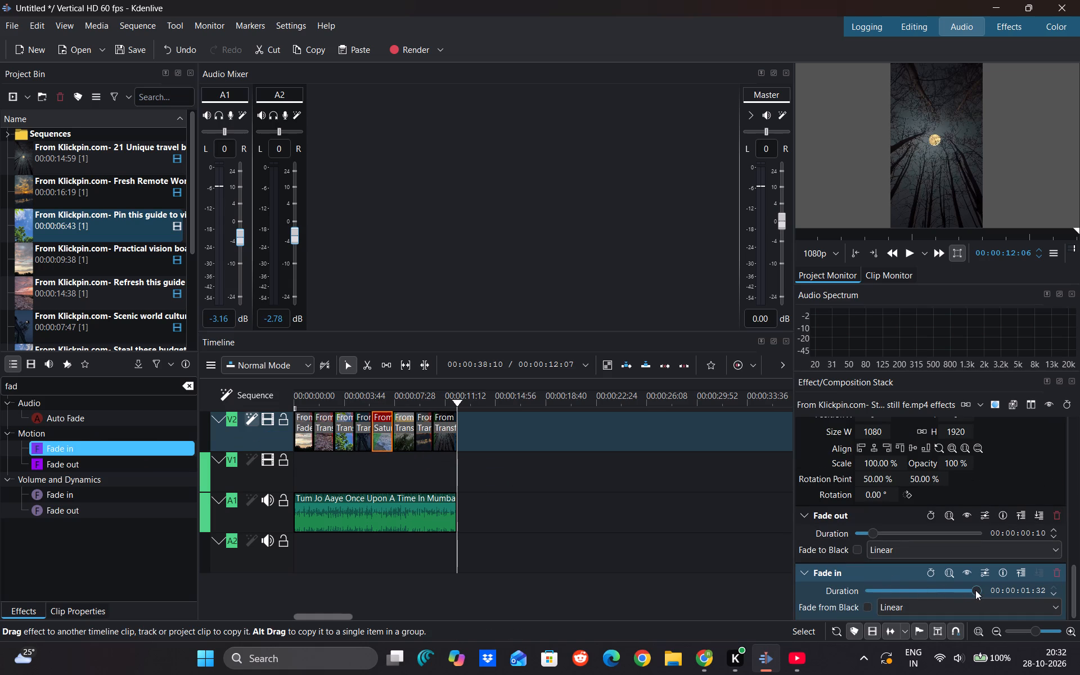
{"action": "left_click_drag", "start_coordinate": [975, 590], "coordinate": [881, 598]}
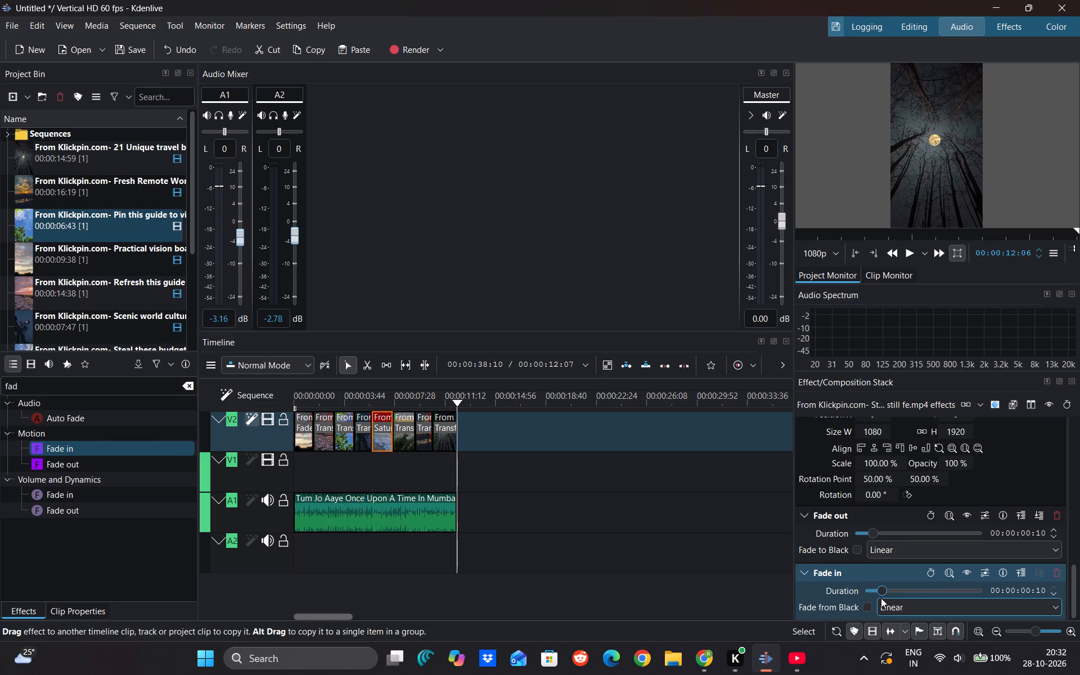
Add the Motion Fade out effect to the sixth clip on track V2 with a duration of 9 frames.
{"action": "left_click", "coordinate": [404, 445]}
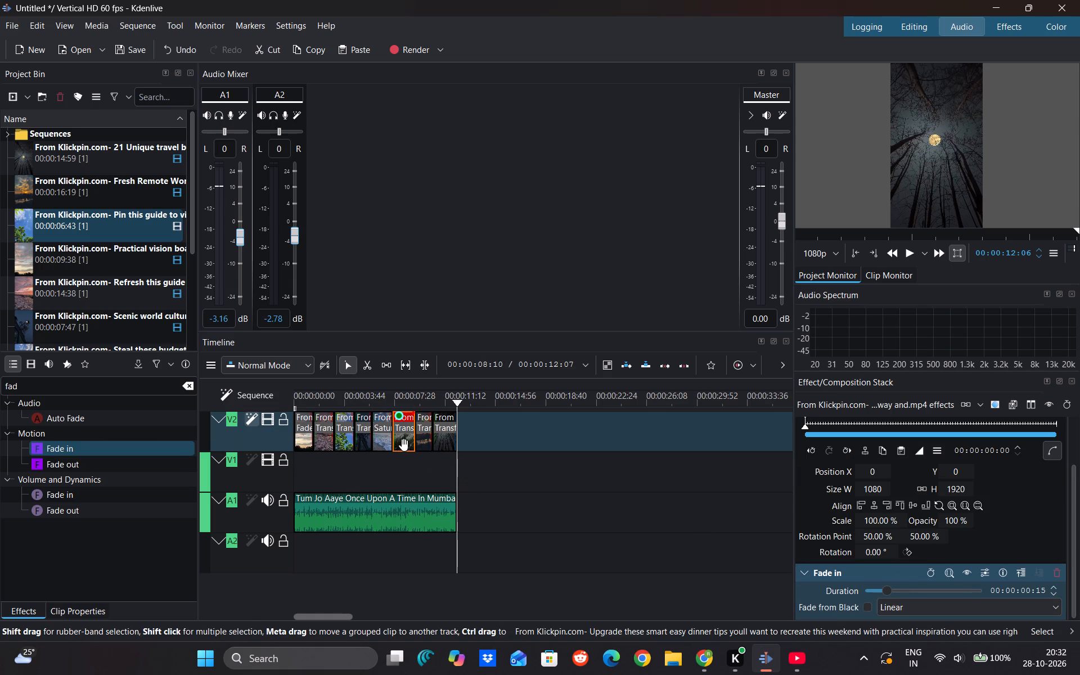
{"action": "left_click_drag", "start_coordinate": [120, 466], "coordinate": [403, 440]}
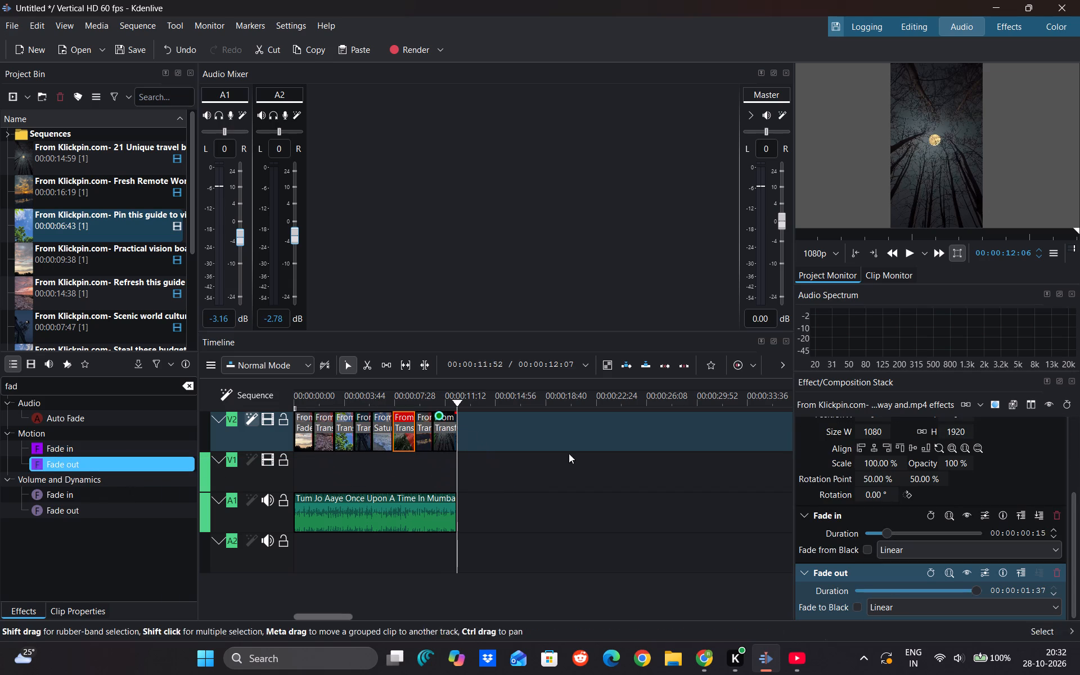
{"action": "left_click_drag", "start_coordinate": [973, 594], "coordinate": [871, 595]}
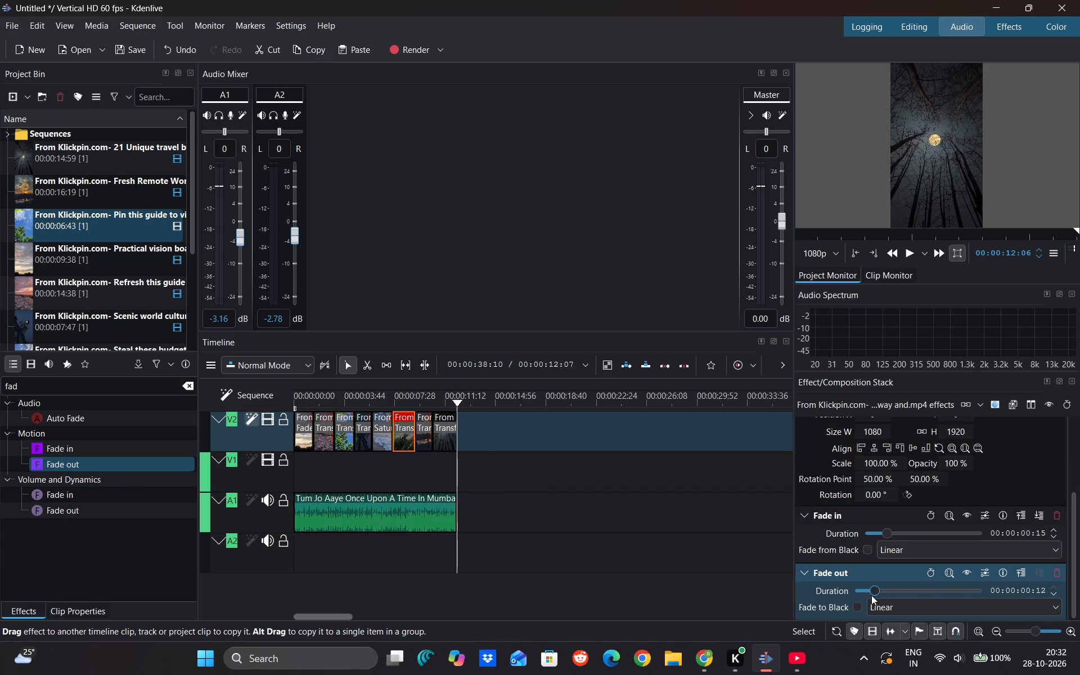
{"action": "left_click_drag", "start_coordinate": [871, 595], "coordinate": [868, 595]}
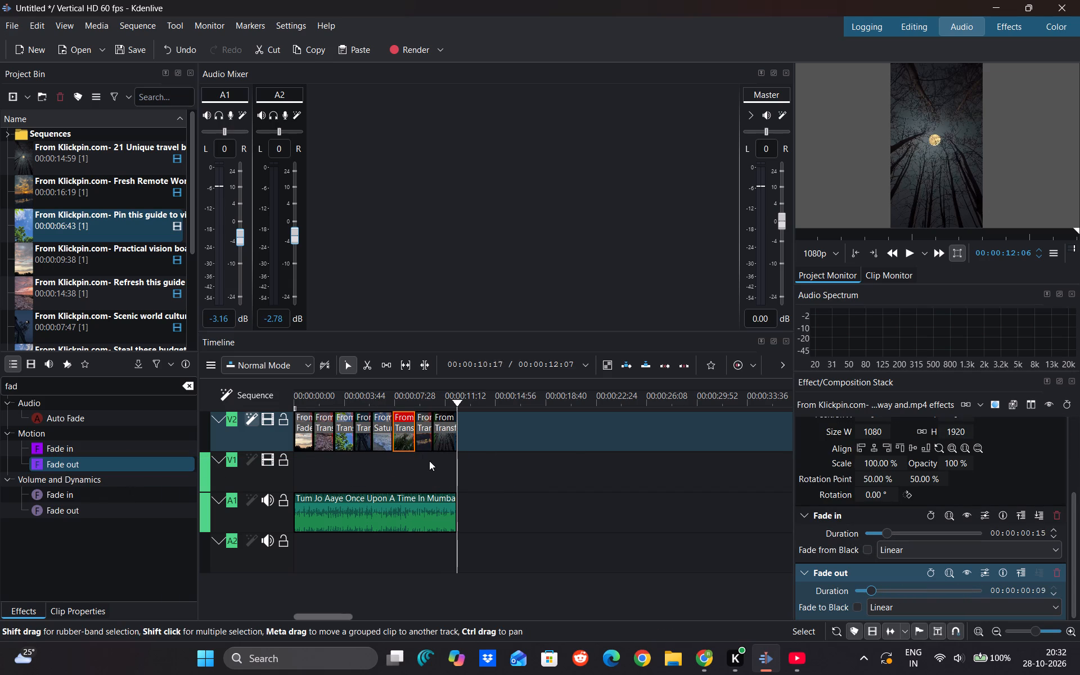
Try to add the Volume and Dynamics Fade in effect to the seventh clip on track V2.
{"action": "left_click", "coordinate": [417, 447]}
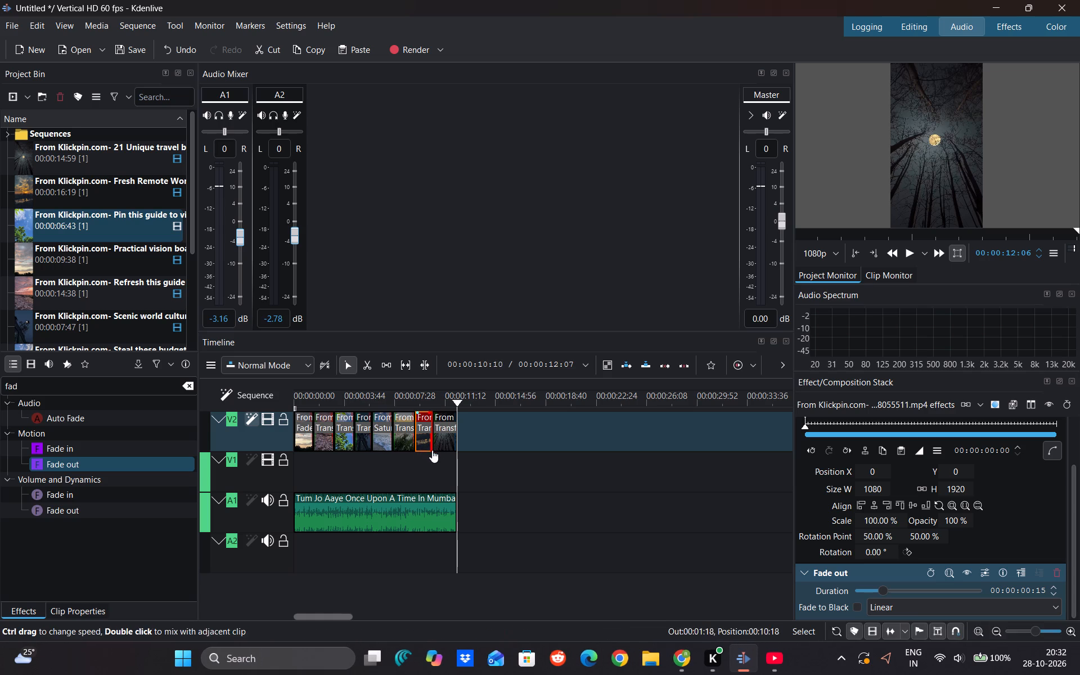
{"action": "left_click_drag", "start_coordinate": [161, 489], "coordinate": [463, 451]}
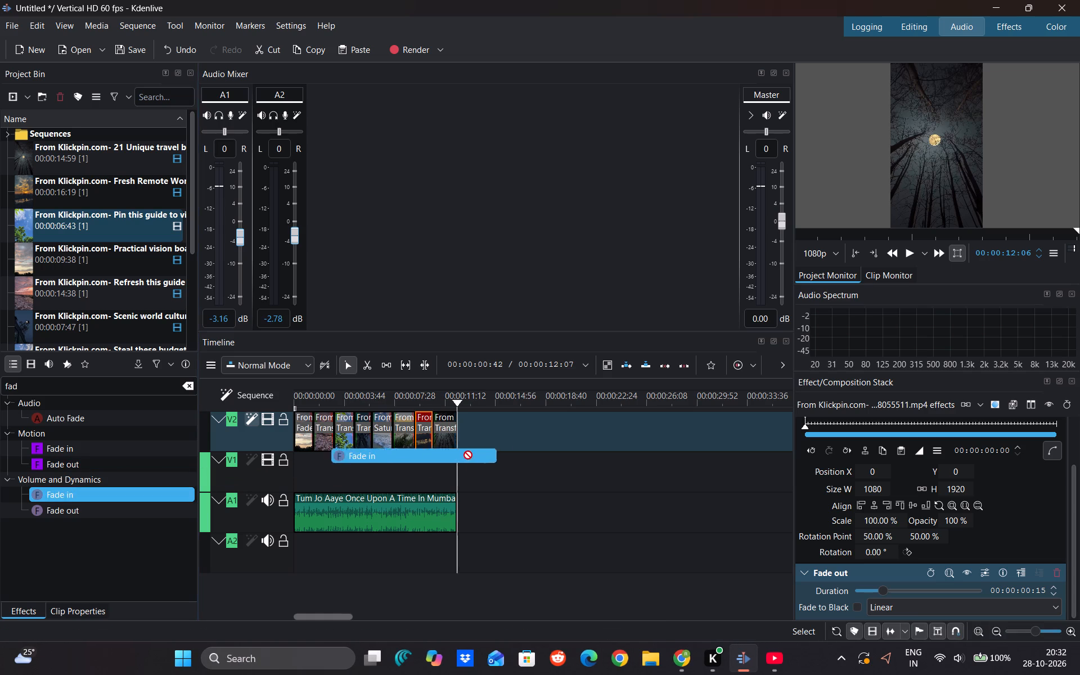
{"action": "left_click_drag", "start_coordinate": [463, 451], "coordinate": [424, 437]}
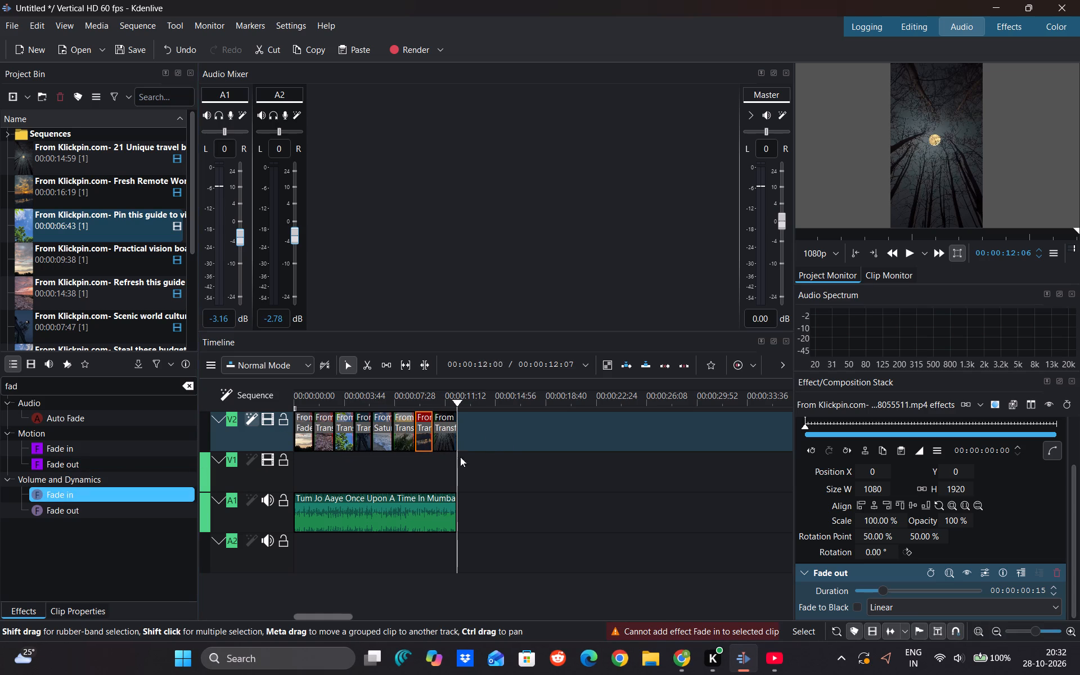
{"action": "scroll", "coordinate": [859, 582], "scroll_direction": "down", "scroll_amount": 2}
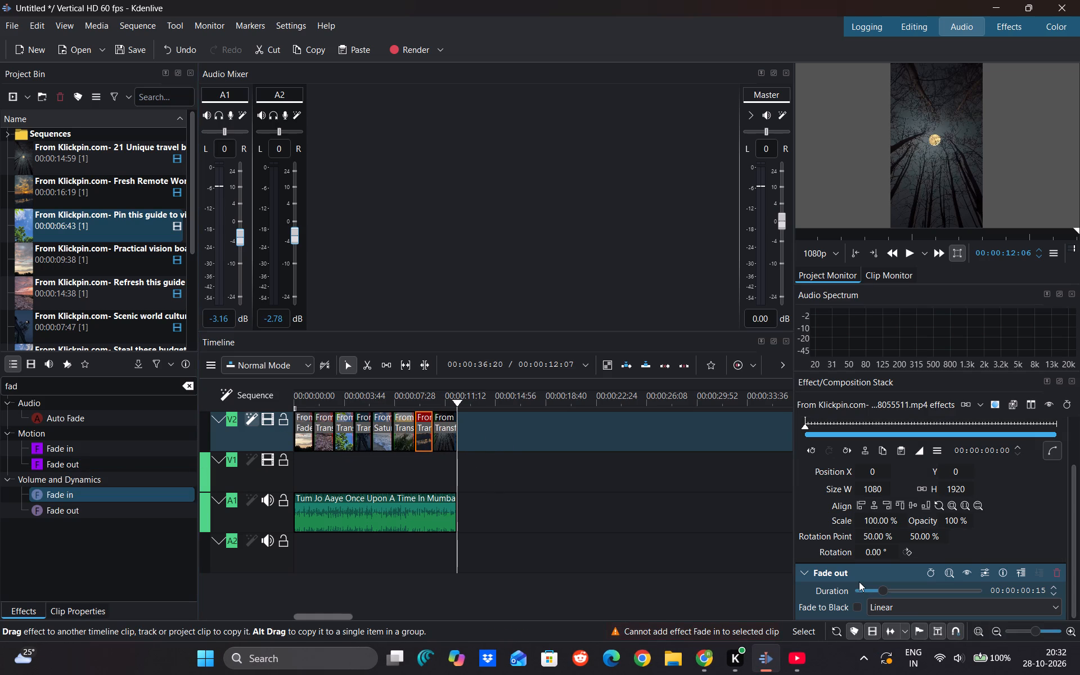
Play the whole sequence from the start to review the added fades.
{"action": "left_click_drag", "start_coordinate": [475, 489], "coordinate": [278, 489]}
{"action": "key", "text": "space"}
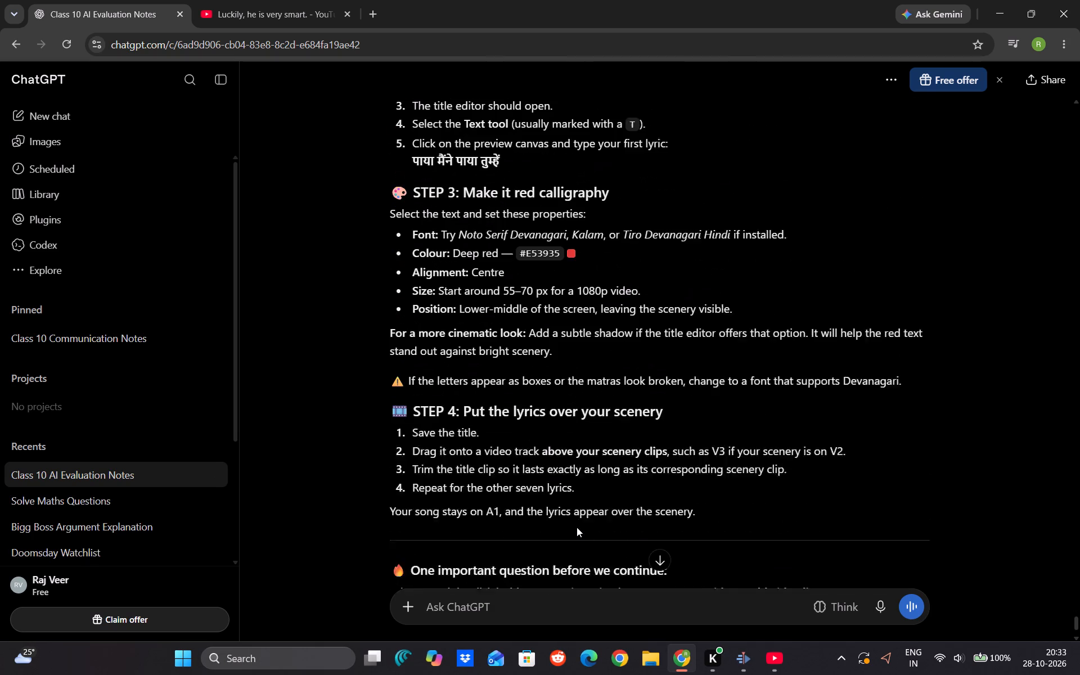
{"action": "scroll", "coordinate": [577, 527], "scroll_direction": "up", "scroll_amount": 4}
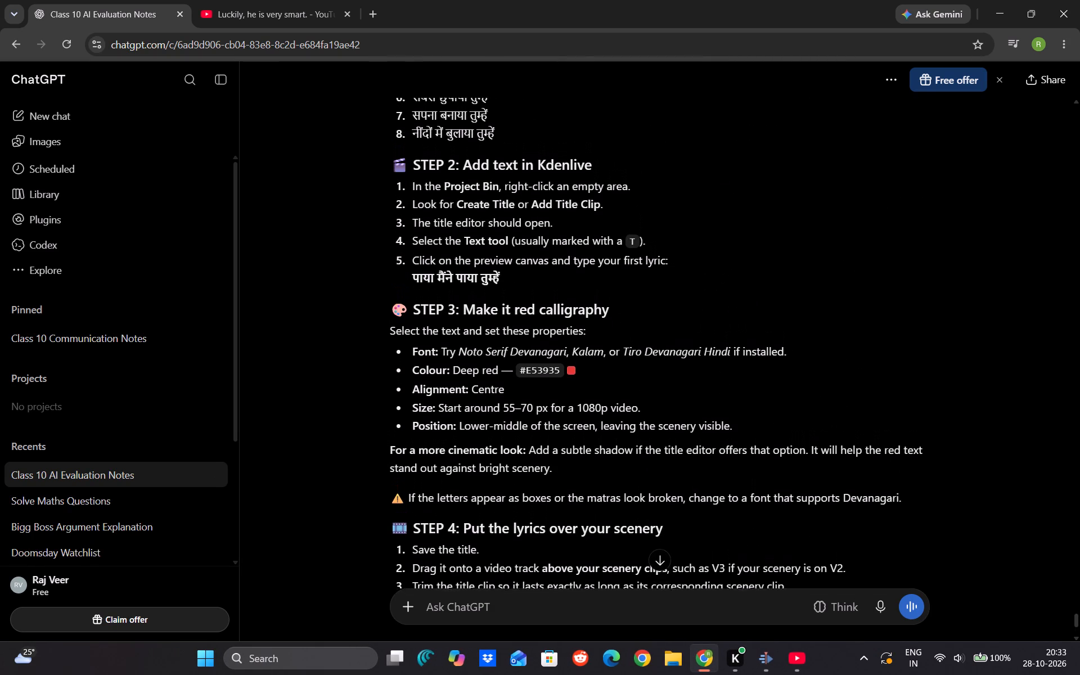
{"action": "scroll", "coordinate": [577, 527], "scroll_direction": "up", "scroll_amount": 2}
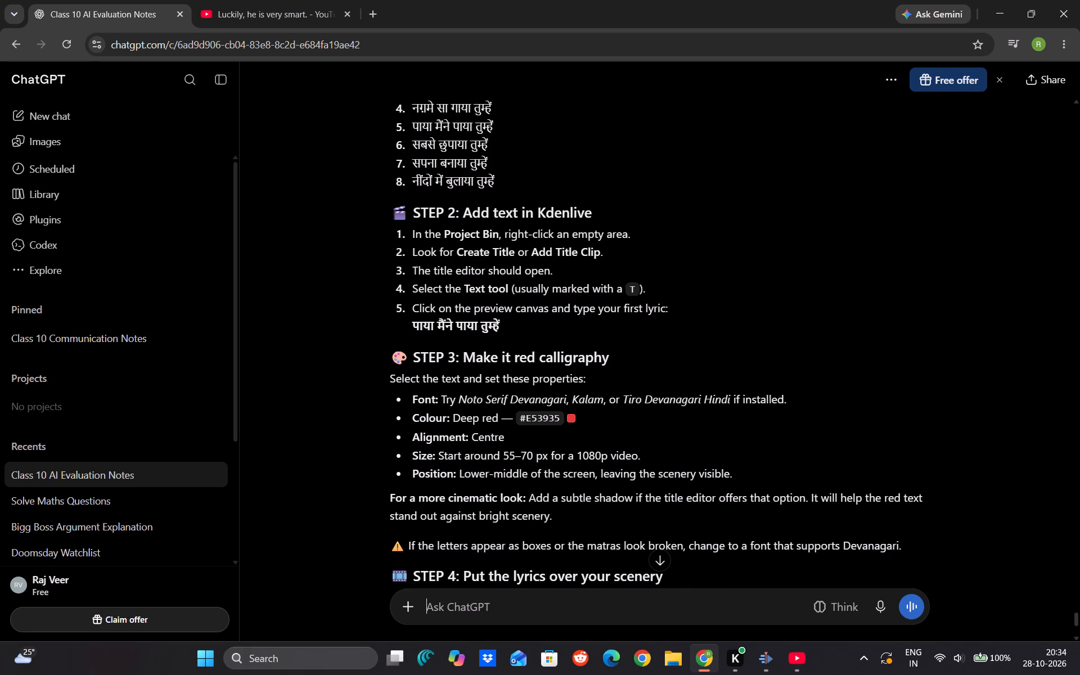
{"action": "scroll", "coordinate": [727, 402], "scroll_direction": "up", "scroll_amount": 1}
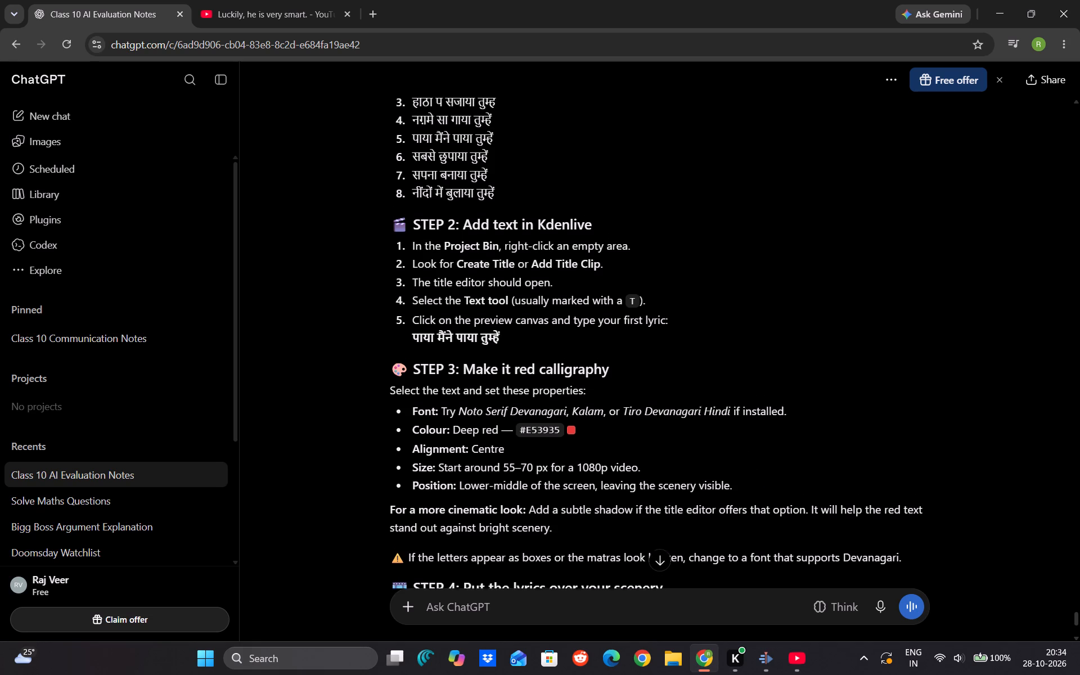
{"action": "scroll", "coordinate": [727, 402], "scroll_direction": "up", "scroll_amount": 2}
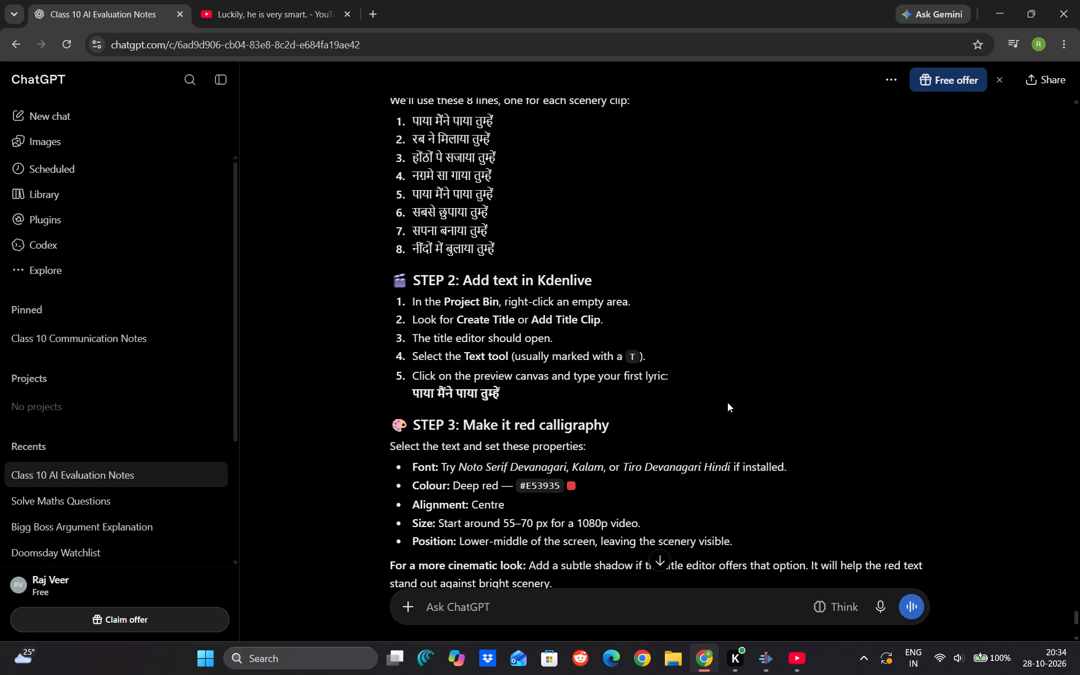
Switch to Kdenlive, start a new title clip in the Project Bin and place a text item at about X 244, Y 499.
{"action": "left_click", "coordinate": [761, 656]}
{"action": "scroll", "coordinate": [107, 309], "scroll_direction": "down", "scroll_amount": 3}
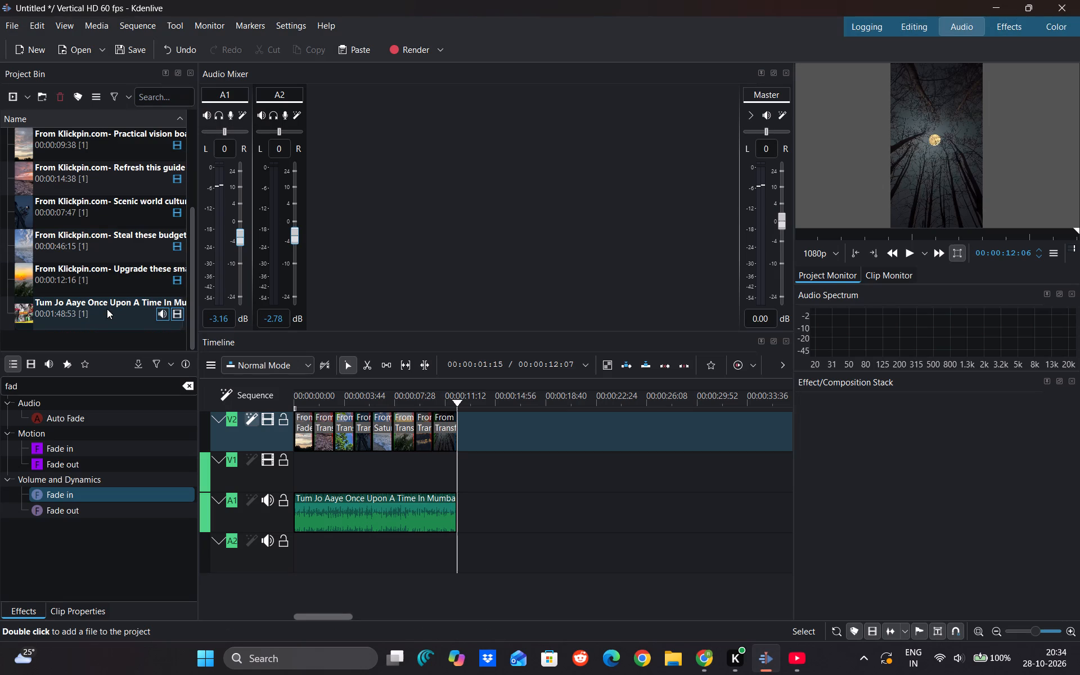
{"action": "right_click", "coordinate": [127, 337]}
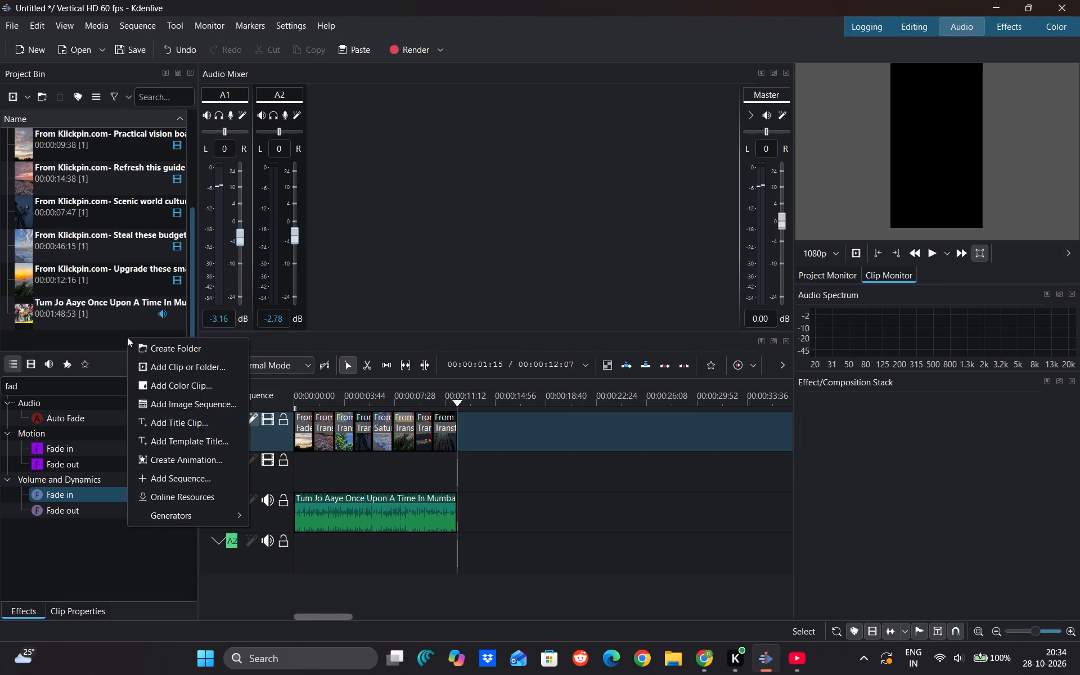
{"action": "left_click", "coordinate": [181, 425]}
{"action": "key", "text": "alt+Tab"}
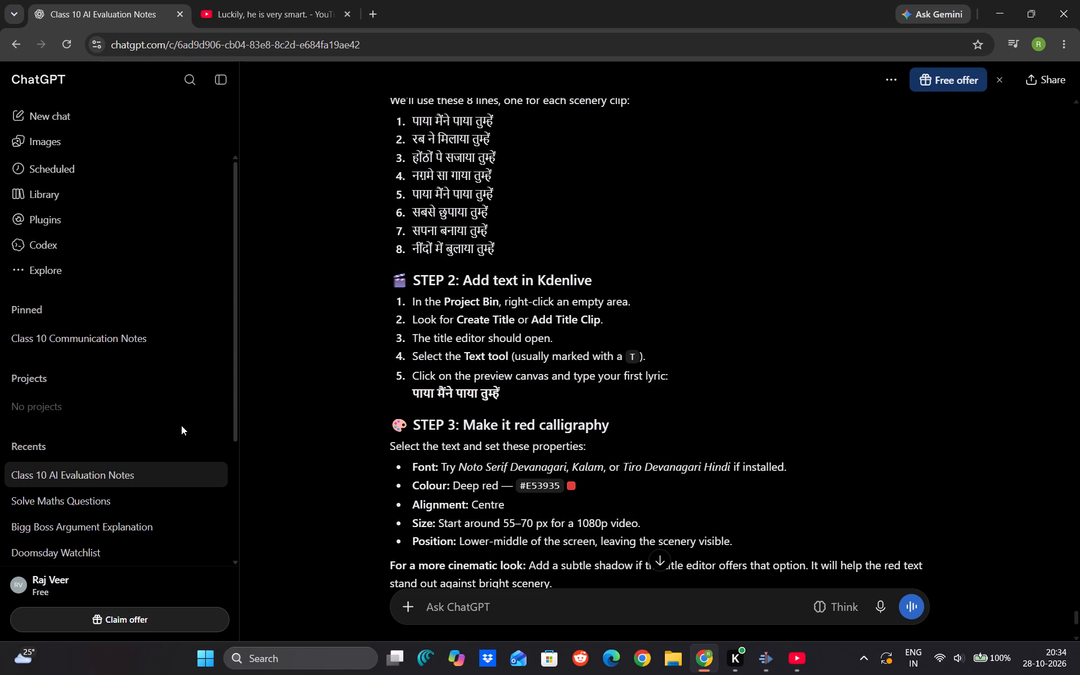
{"action": "key", "text": "alt+Tab"}
{"action": "key", "text": "alt+Tab"}
{"action": "key", "text": "alt+Tab"}
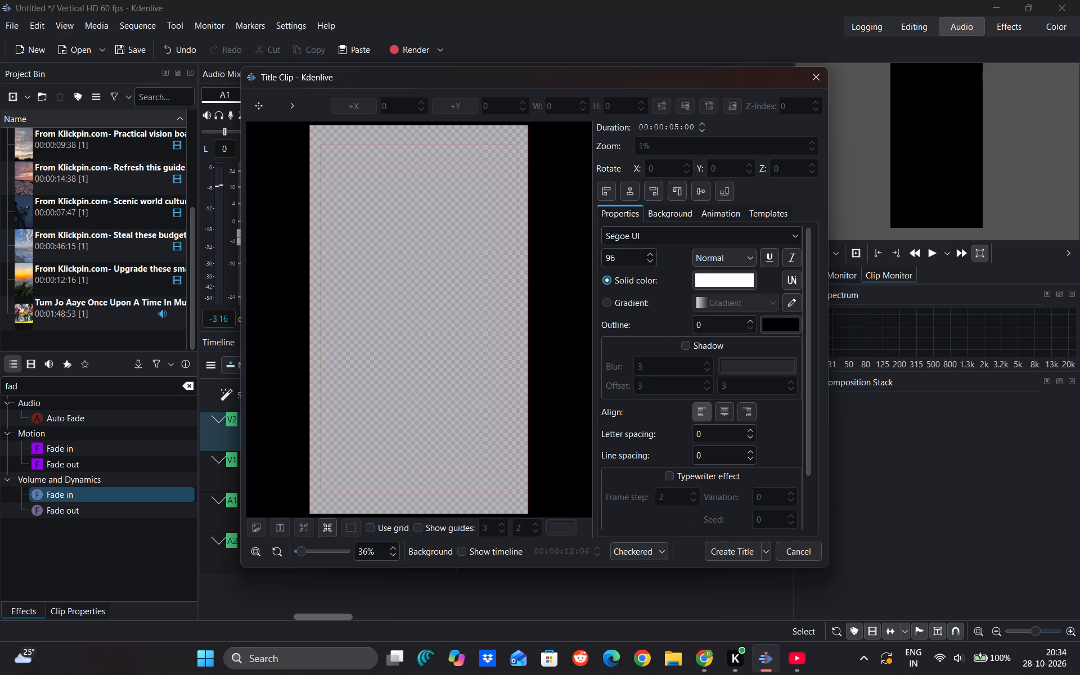
{"action": "left_click", "coordinate": [359, 236]}
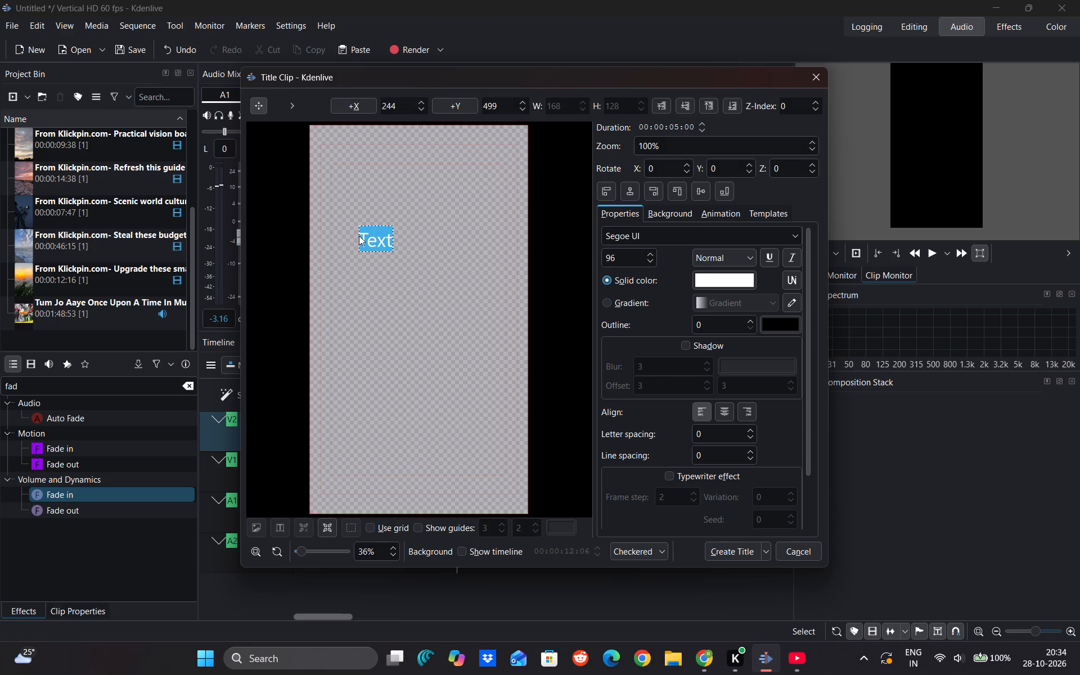
Copy the first lyric "पाया मैंने पाया तुम्हें" from ChatGPT's reply and paste it into the title's text item in Kdenlive.
{"action": "key", "text": "alt+Tab"}
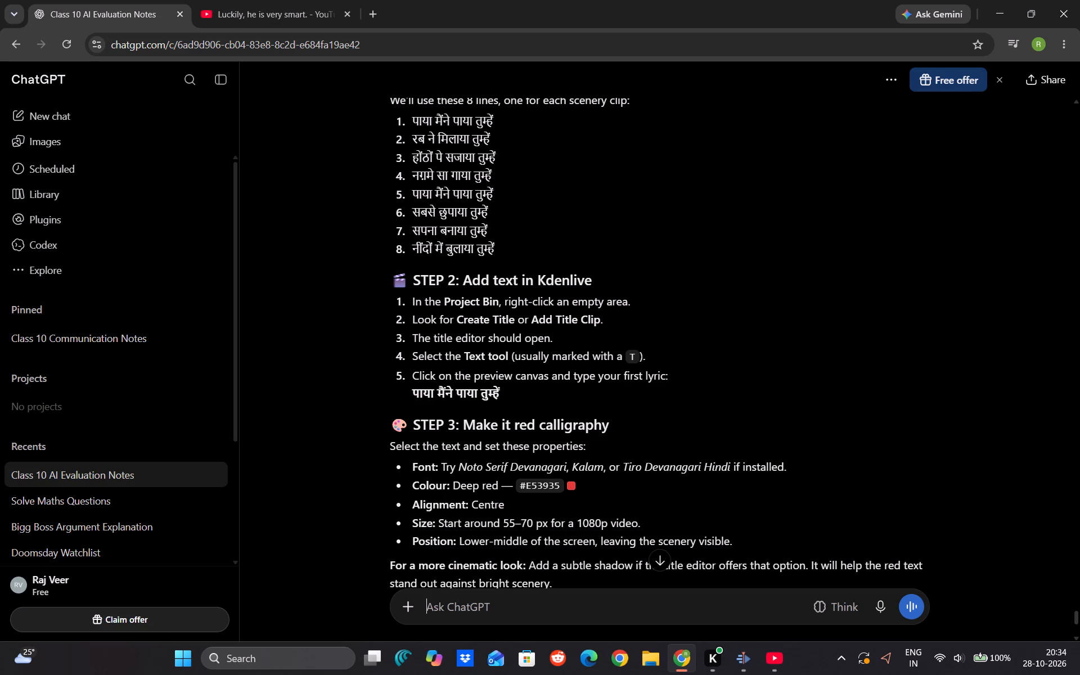
{"action": "left_click_drag", "start_coordinate": [412, 393], "coordinate": [505, 397]}
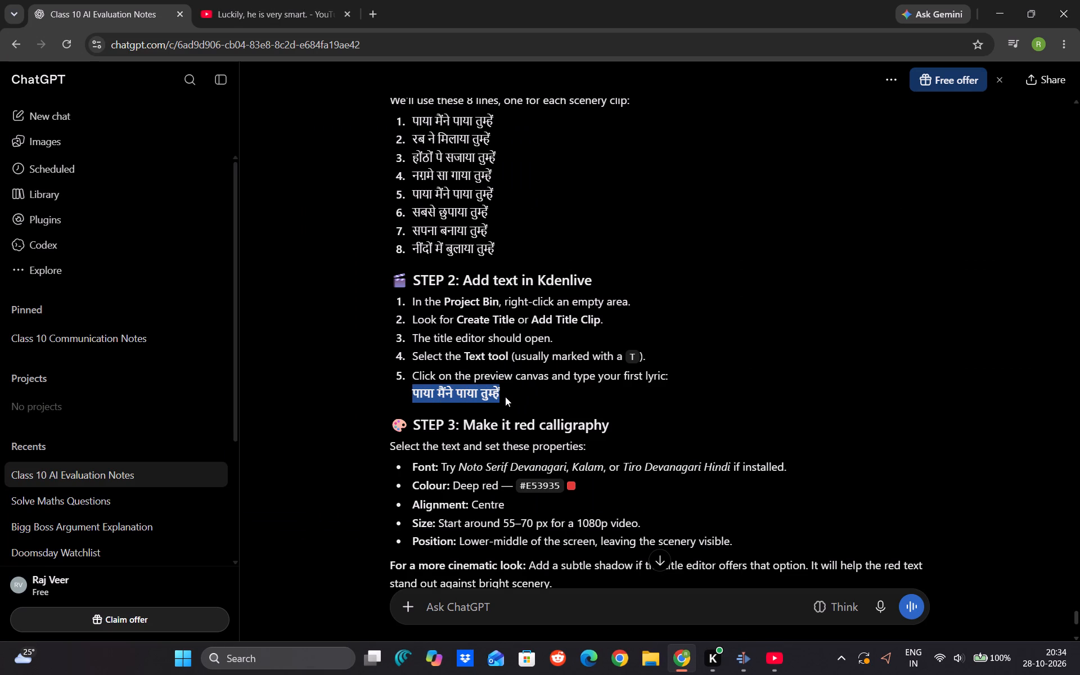
{"action": "key", "text": "ctrl+c"}
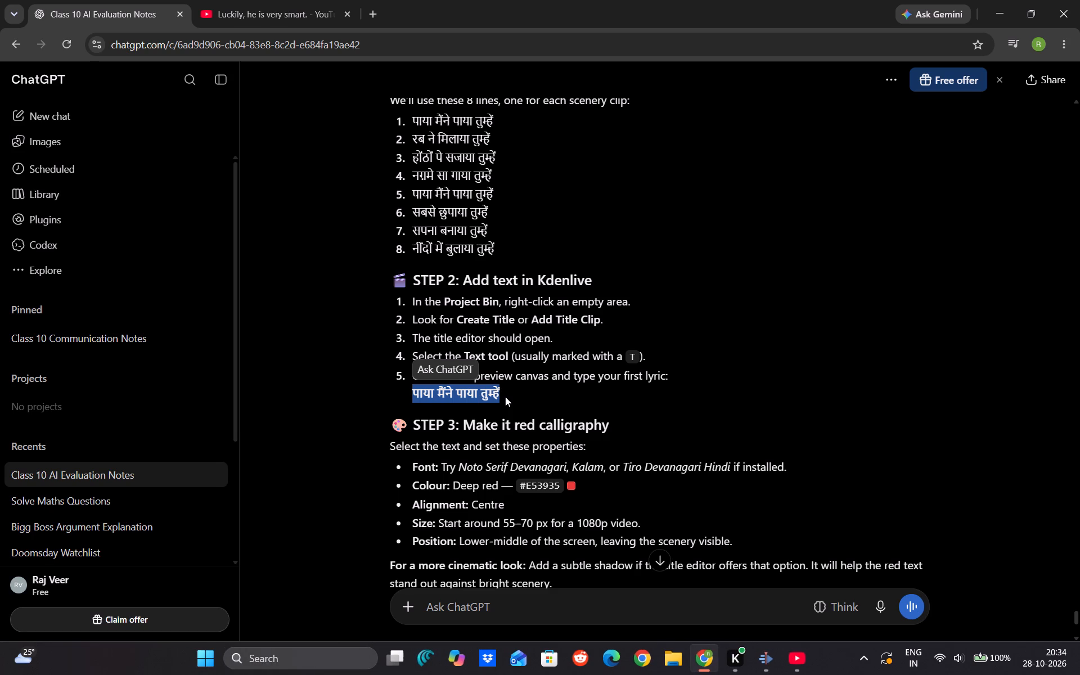
{"action": "key", "text": "alt+Tab"}
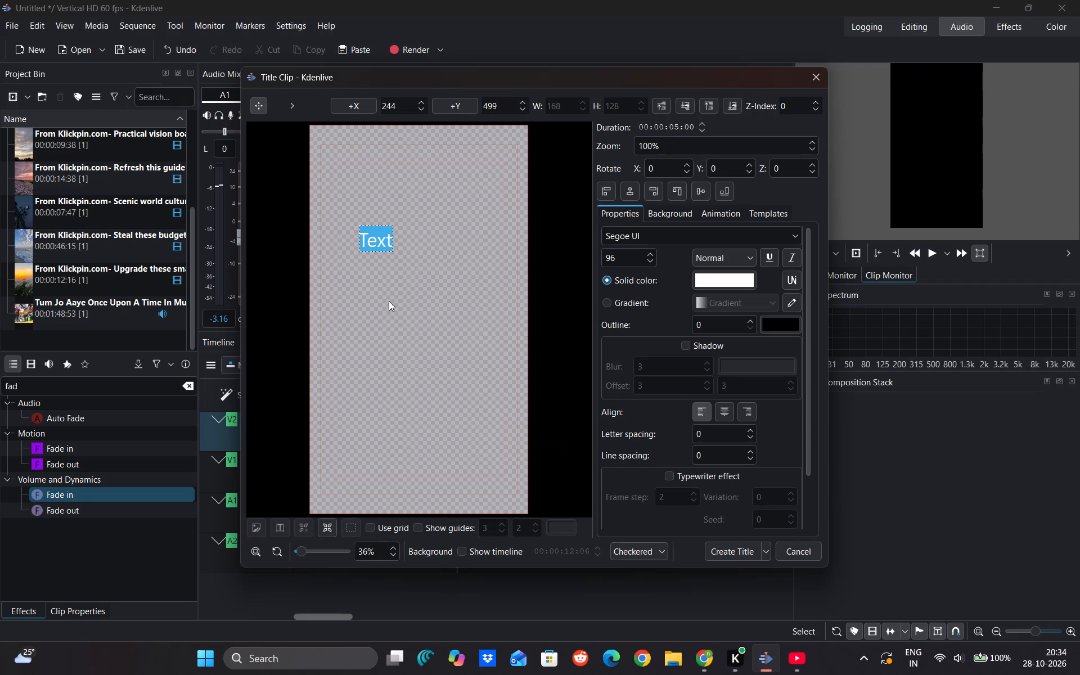
{"action": "left_click", "coordinate": [373, 250]}
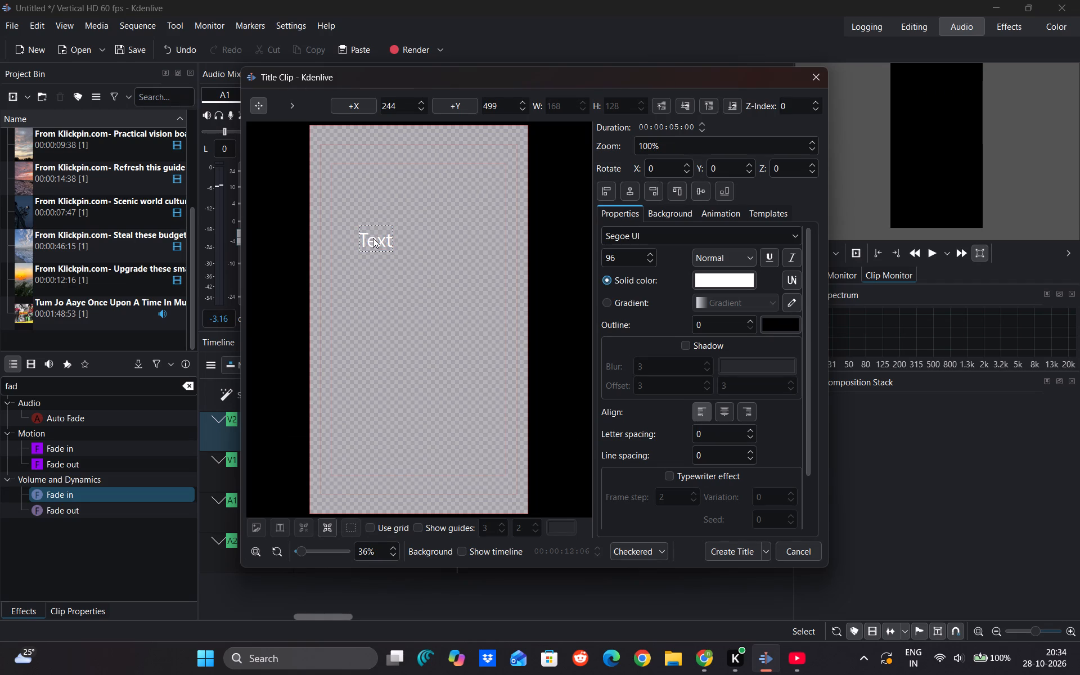
{"action": "key", "text": "ctrl+p"}
{"action": "key", "text": "ctrl+v"}
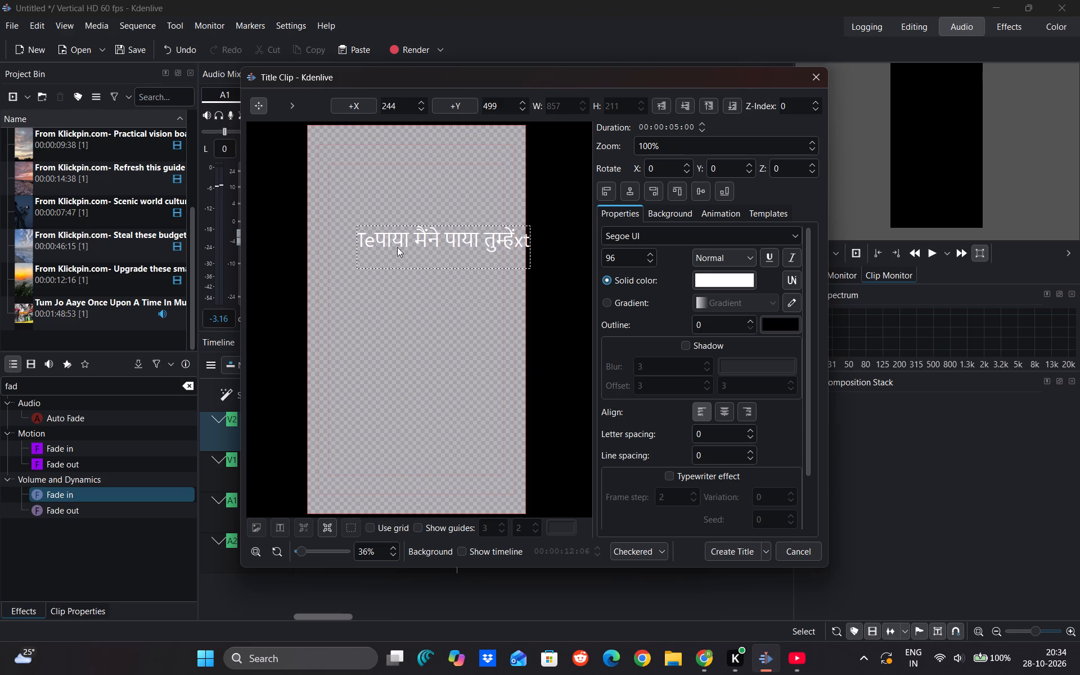
Delete the leftover placeholder letters "Te" in front of the pasted lyric.
{"action": "left_click", "coordinate": [373, 236]}
{"action": "key", "text": "BackSpace"}
{"action": "key", "text": "BackSpace"}
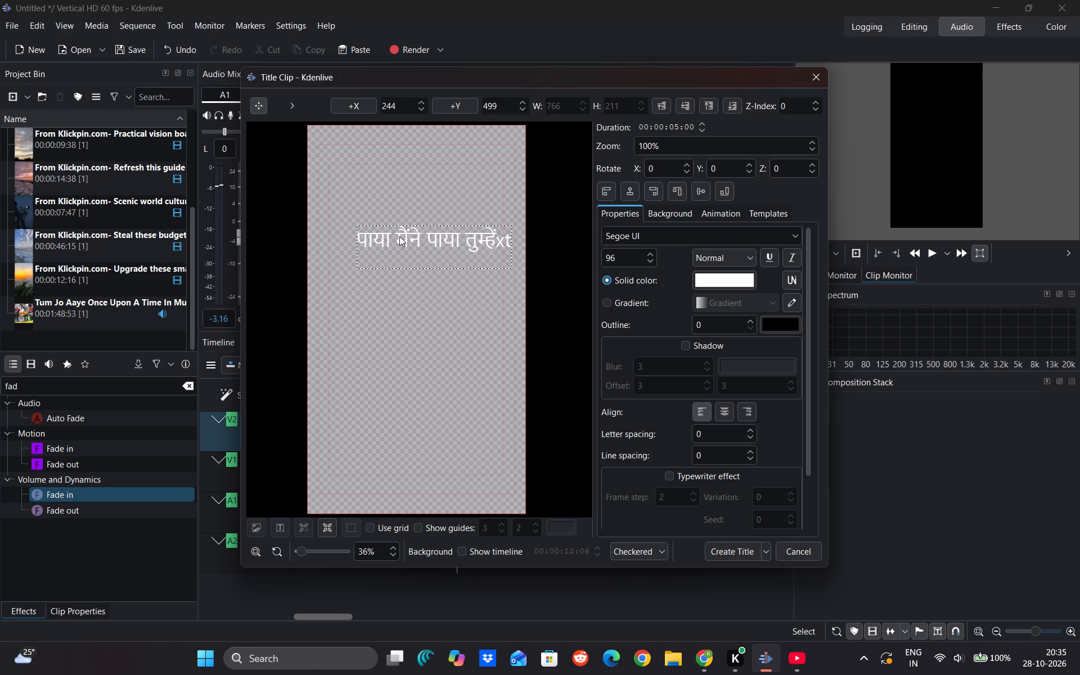
Delete the leftover placeholder letters "xt" after the lyric, trimming the title text to "पाया मैंने पाया तुम्हे".
{"action": "left_click", "coordinate": [495, 234]}
{"action": "key", "text": "BackSpace"}
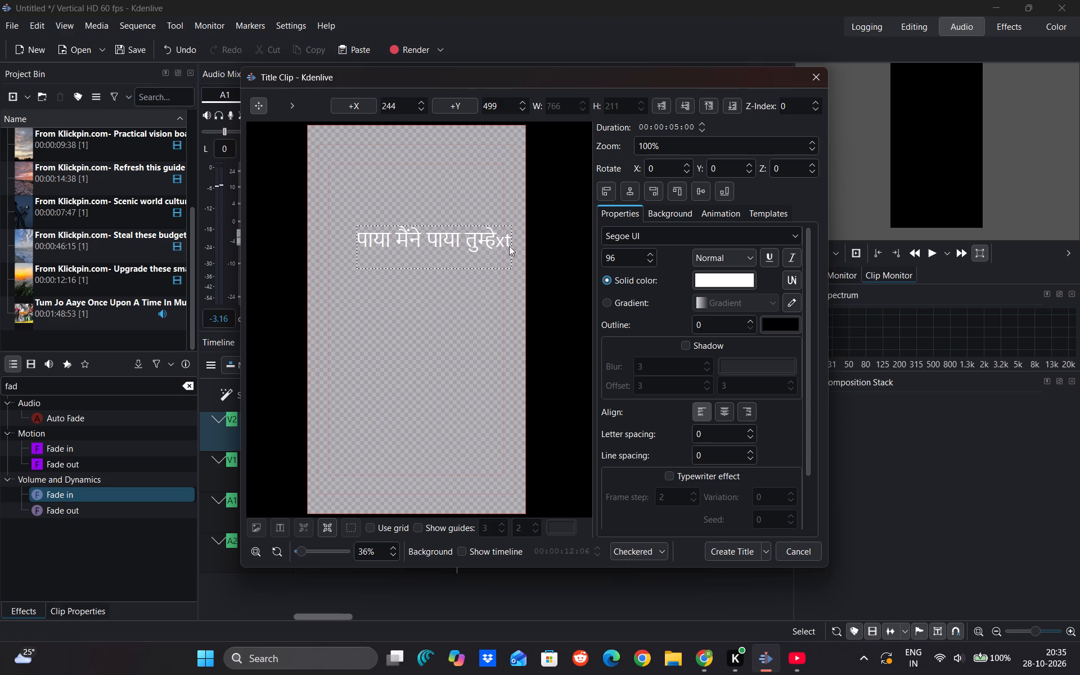
{"action": "left_click", "coordinate": [509, 246]}
{"action": "left_click", "coordinate": [441, 233]}
{"action": "left_click_drag", "start_coordinate": [424, 269], "coordinate": [419, 283]}
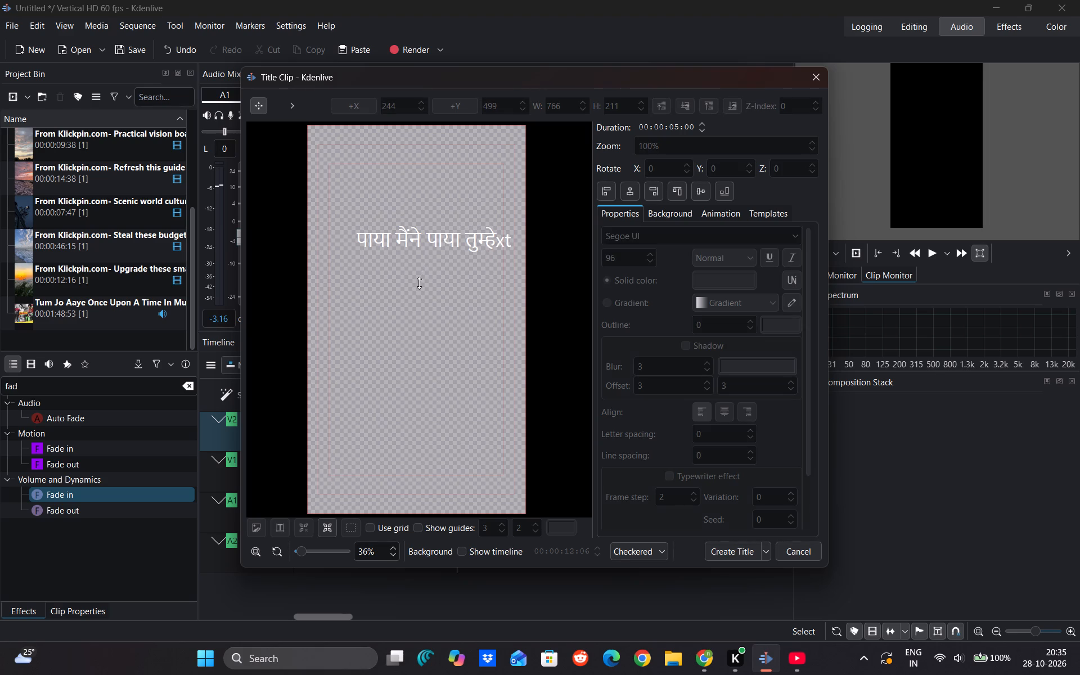
{"action": "left_click_drag", "start_coordinate": [419, 283], "coordinate": [416, 295]}
{"action": "left_click_drag", "start_coordinate": [451, 237], "coordinate": [416, 242]}
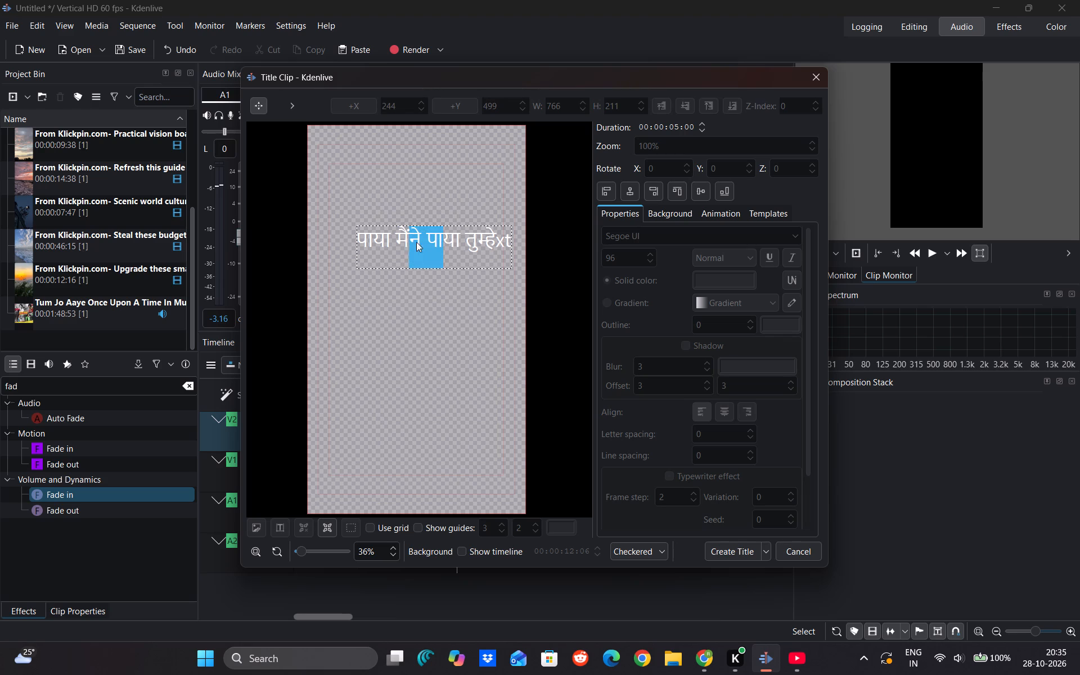
{"action": "left_click_drag", "start_coordinate": [416, 242], "coordinate": [510, 244]}
{"action": "left_click_drag", "start_coordinate": [448, 254], "coordinate": [492, 249]}
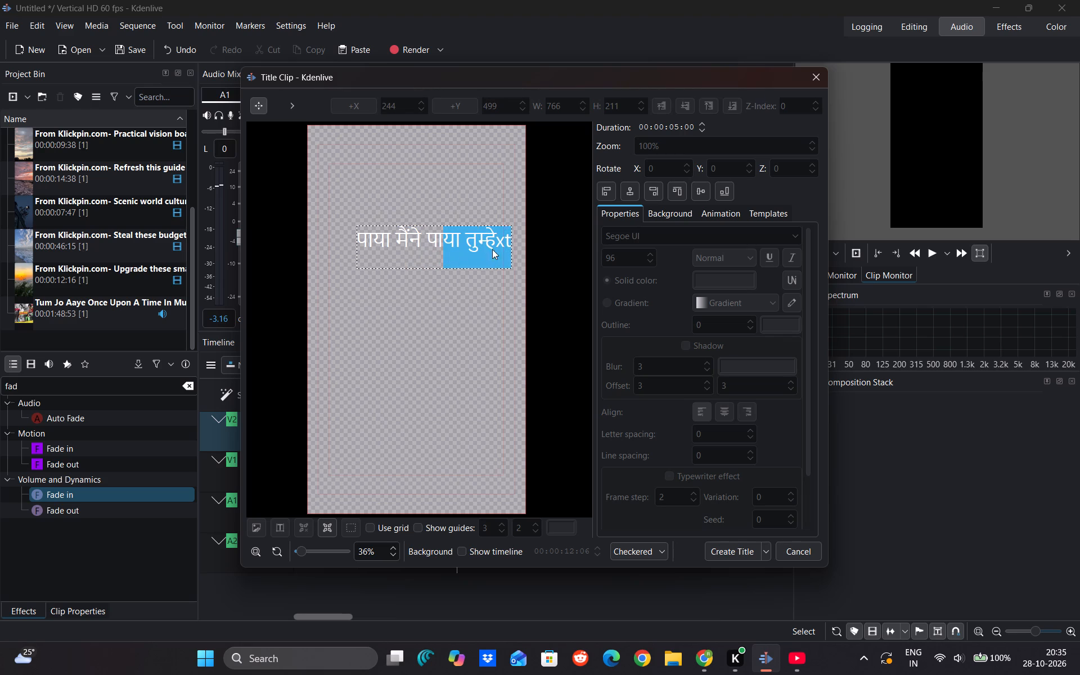
{"action": "left_click_drag", "start_coordinate": [492, 249], "coordinate": [469, 251]}
{"action": "left_click_drag", "start_coordinate": [500, 251], "coordinate": [514, 251]}
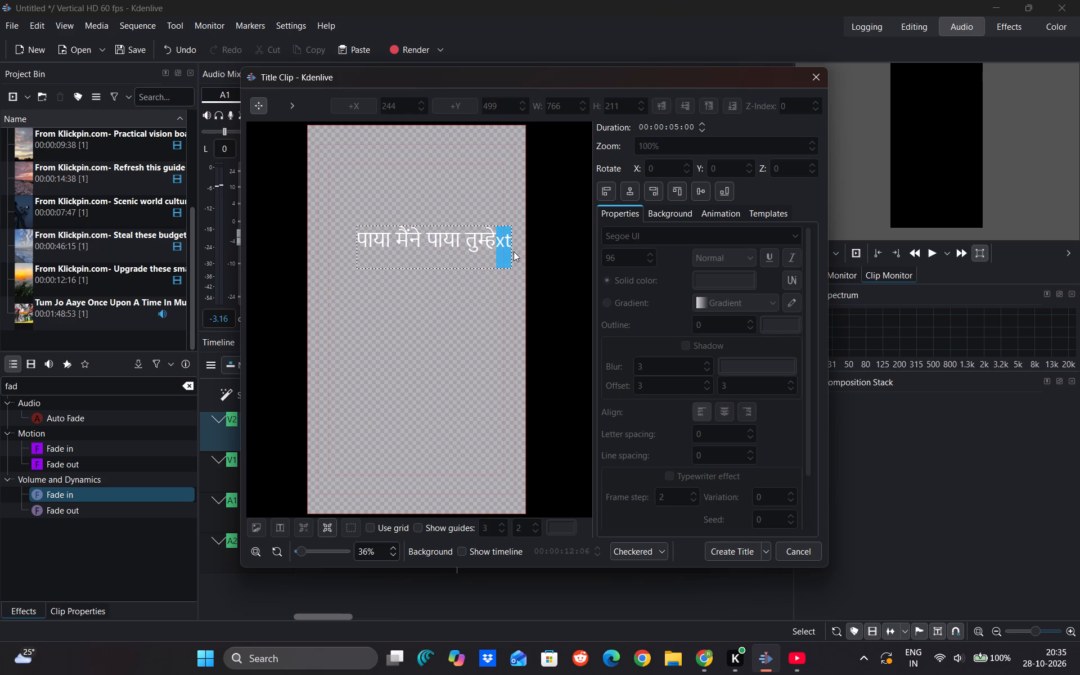
{"action": "right_click", "coordinate": [514, 251]}
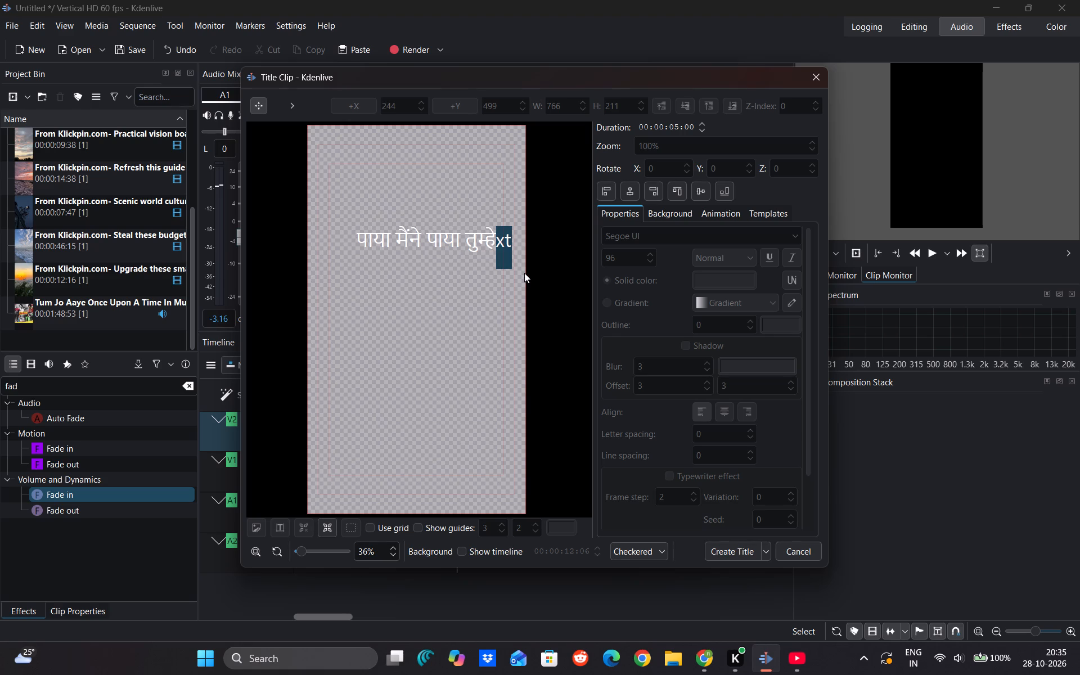
{"action": "key", "text": "Delete"}
{"action": "key", "text": "Delete"}
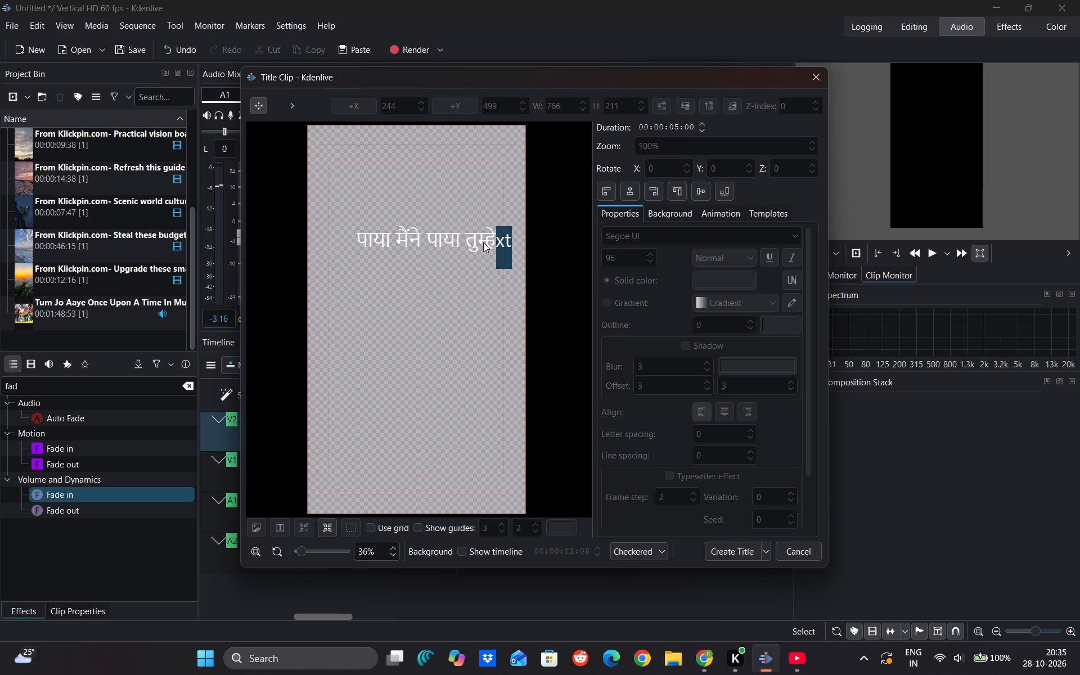
{"action": "left_click", "coordinate": [496, 249]}
{"action": "left_click_drag", "start_coordinate": [496, 249], "coordinate": [512, 248]}
{"action": "key", "text": "Delete"}
Review ChatGPT's red calligraphy settings and look through Kdenlive's title editor for the text styling, background, animation and template options.
{"action": "left_click", "coordinate": [457, 240]}
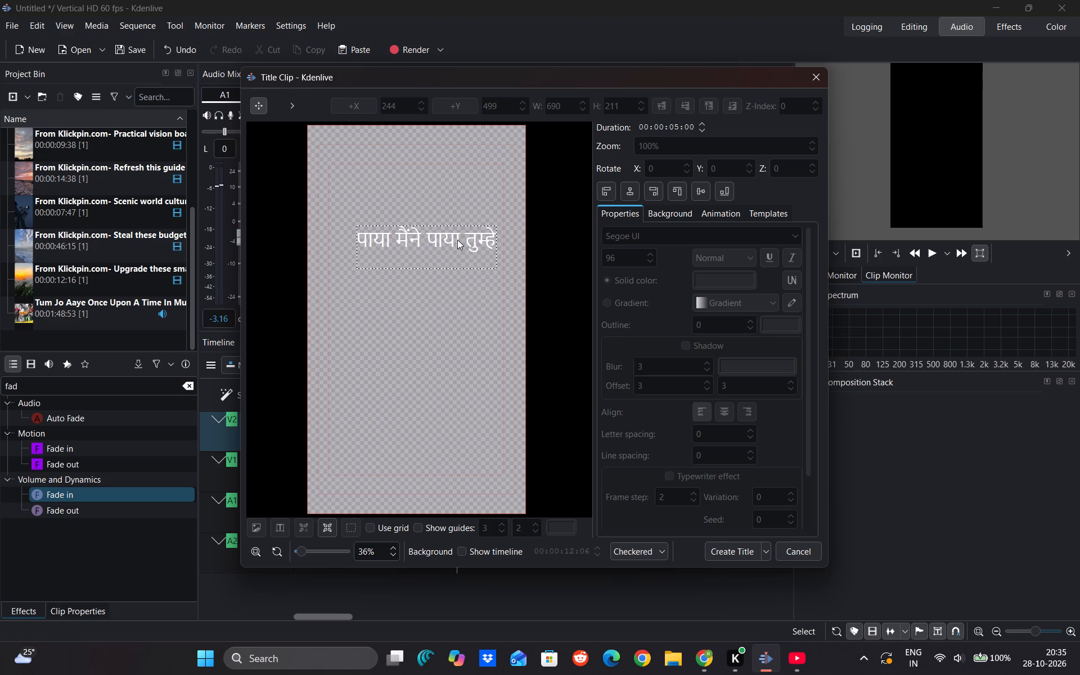
{"action": "key", "text": "alt+Tab"}
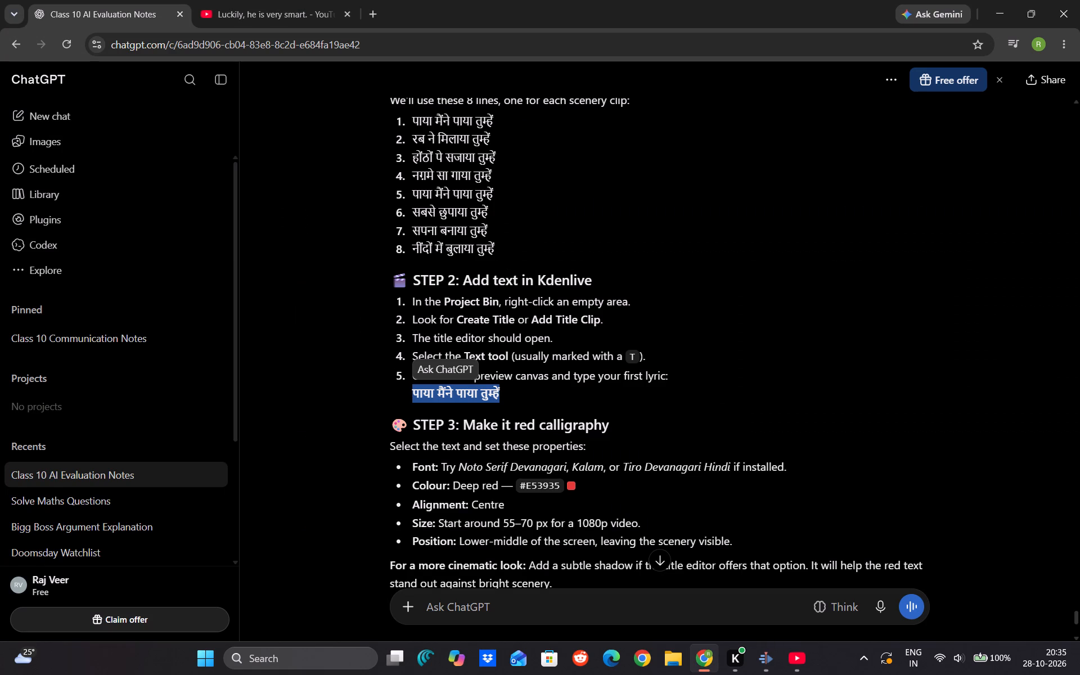
{"action": "left_click", "coordinate": [722, 335]}
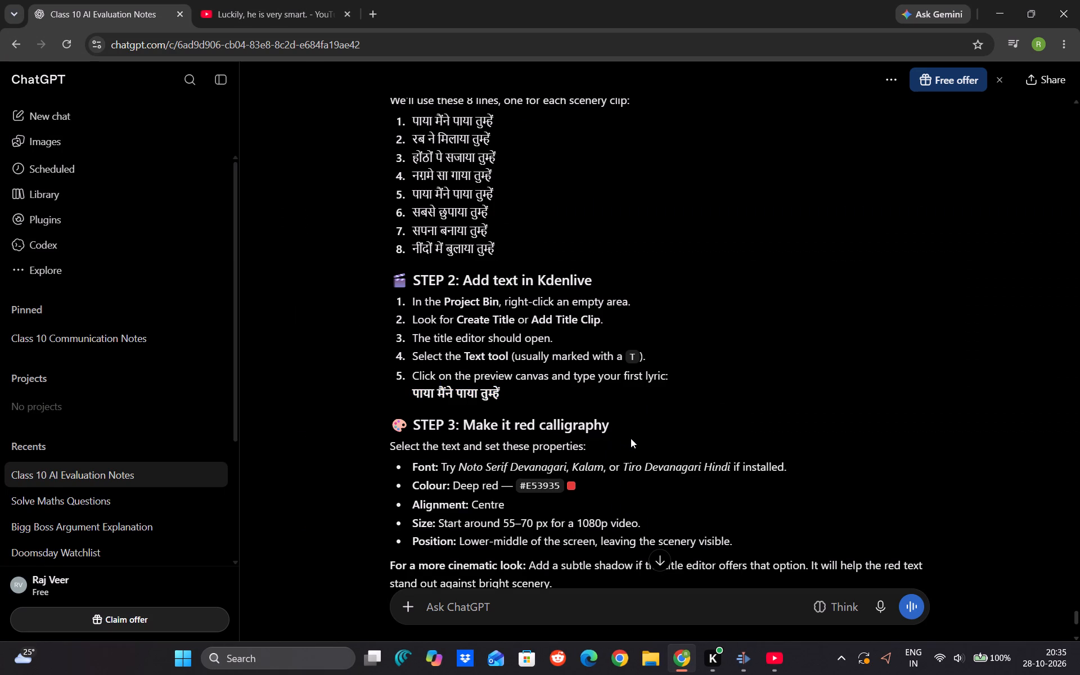
{"action": "key", "text": "alt+Tab"}
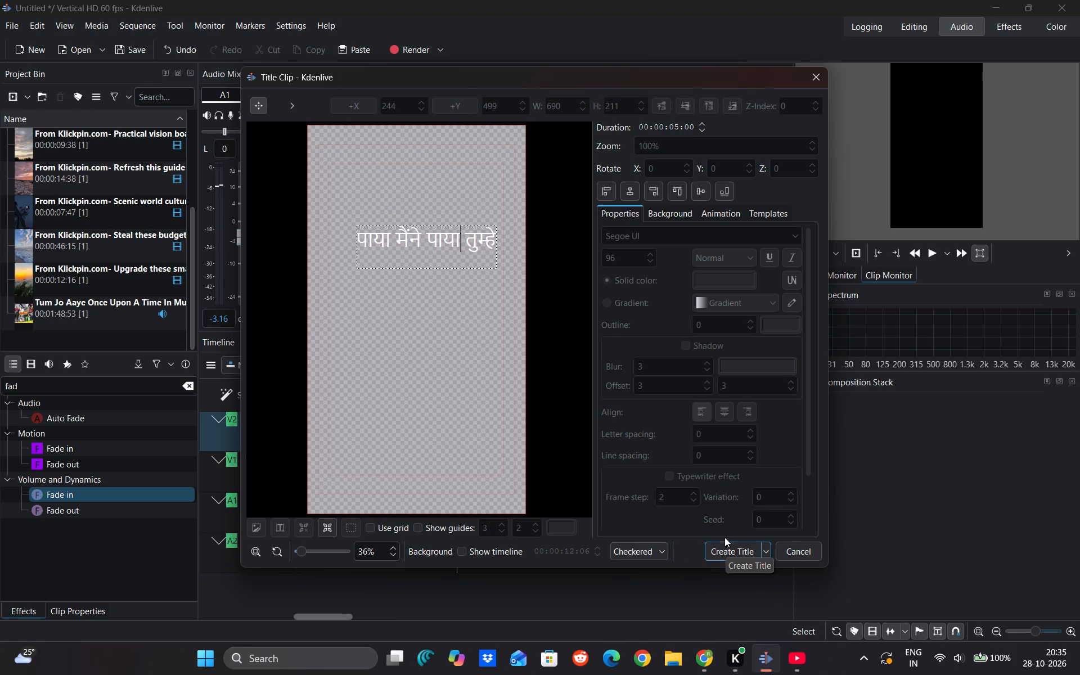
{"action": "left_click", "coordinate": [724, 303]}
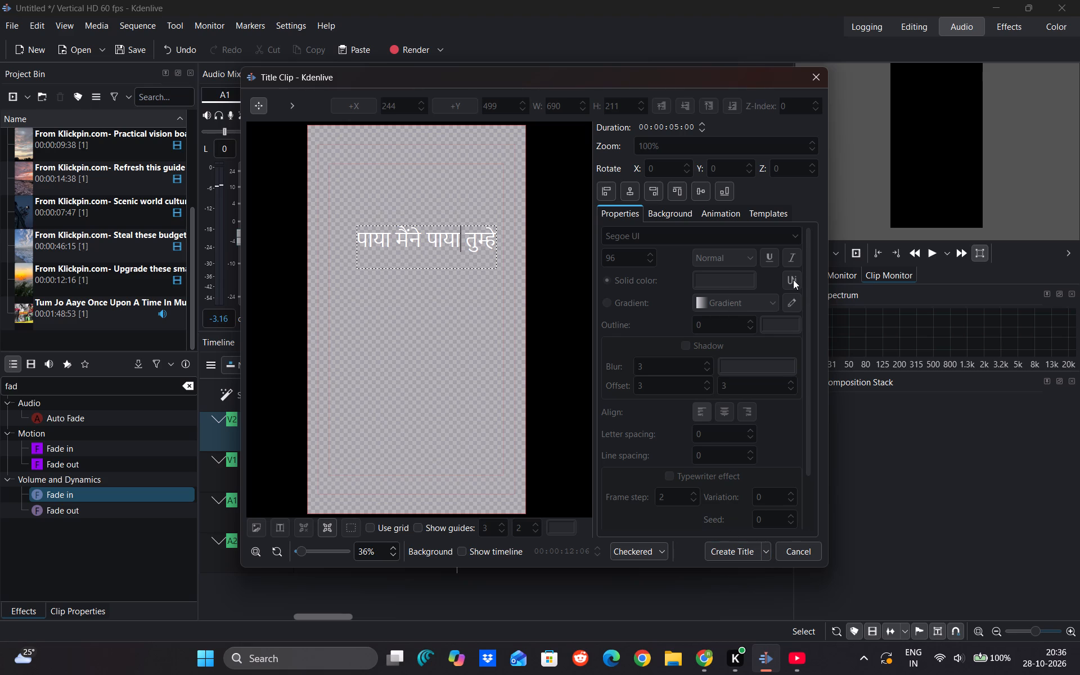
{"action": "left_click", "coordinate": [692, 212]}
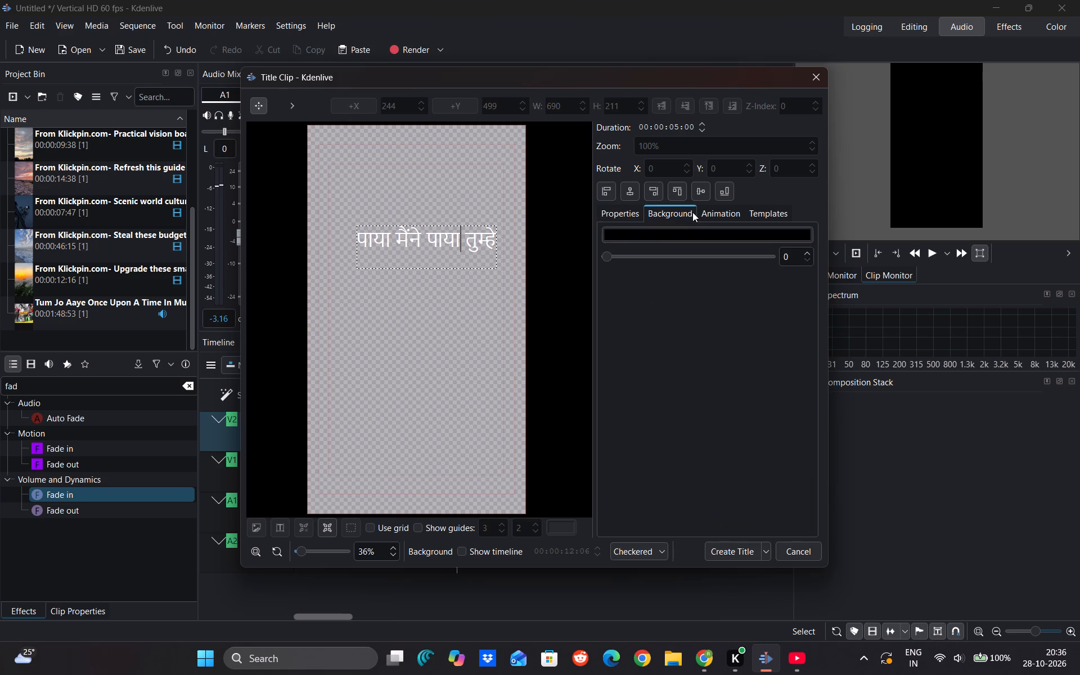
{"action": "left_click", "coordinate": [730, 218]}
{"action": "left_click", "coordinate": [751, 218]}
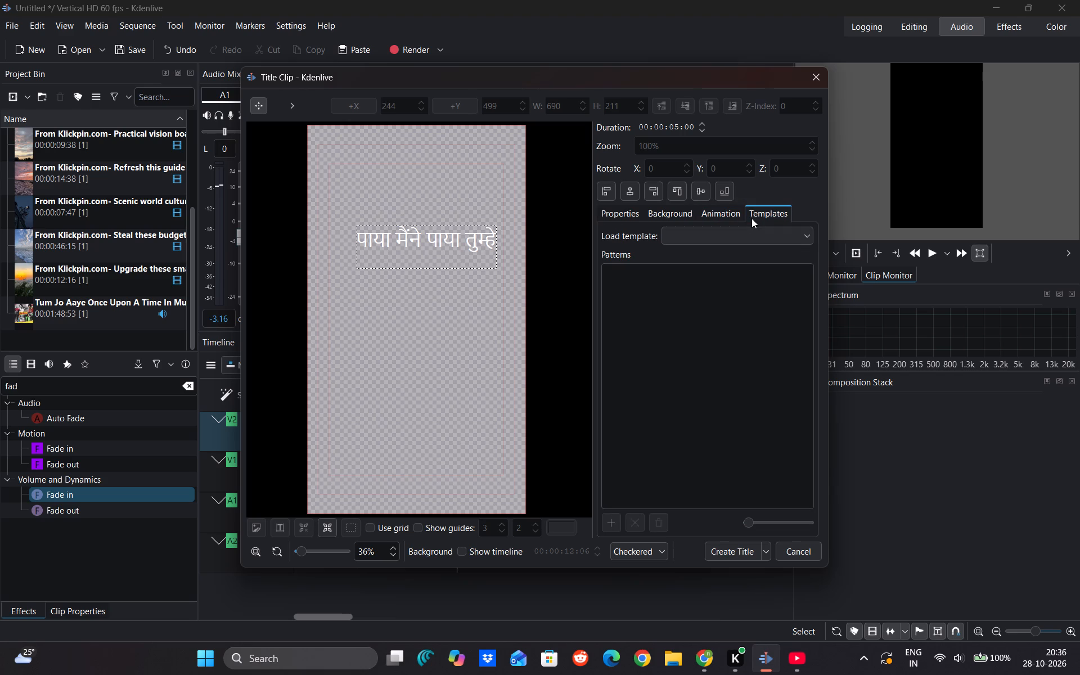
{"action": "left_click", "coordinate": [619, 211]}
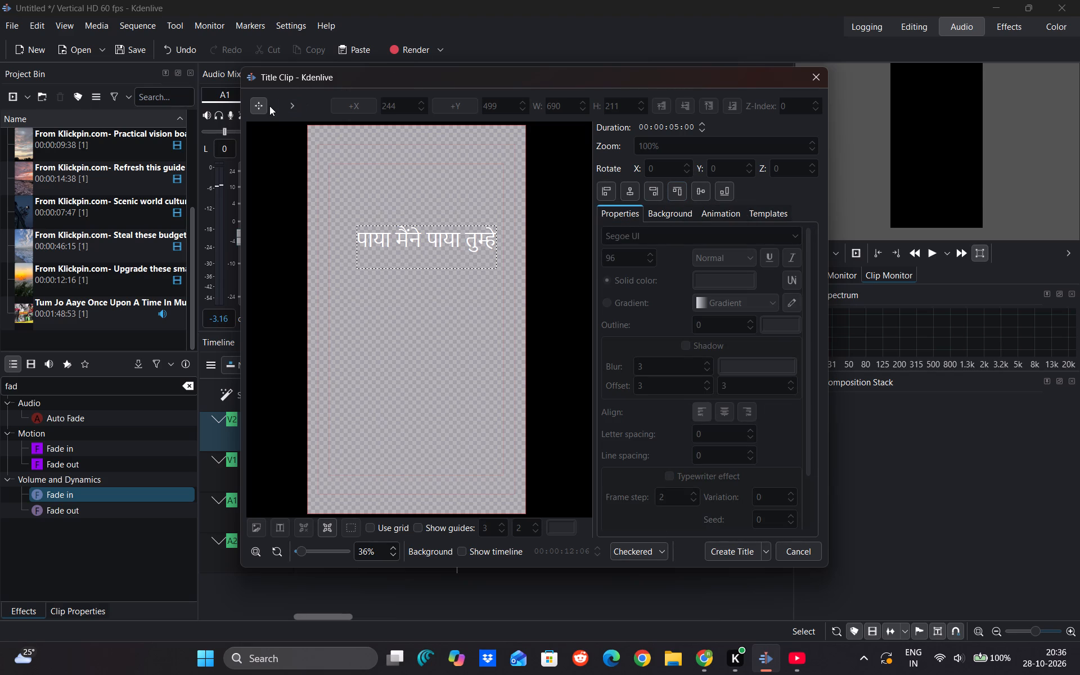
{"action": "left_click", "coordinate": [292, 111]}
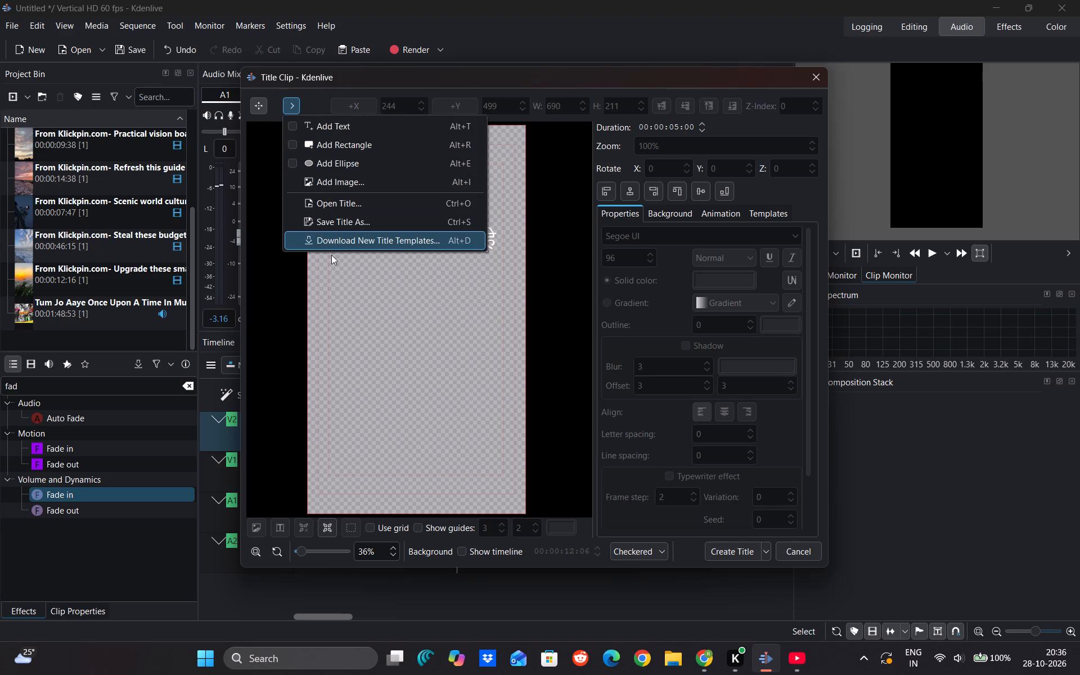
{"action": "left_click", "coordinate": [404, 415]}
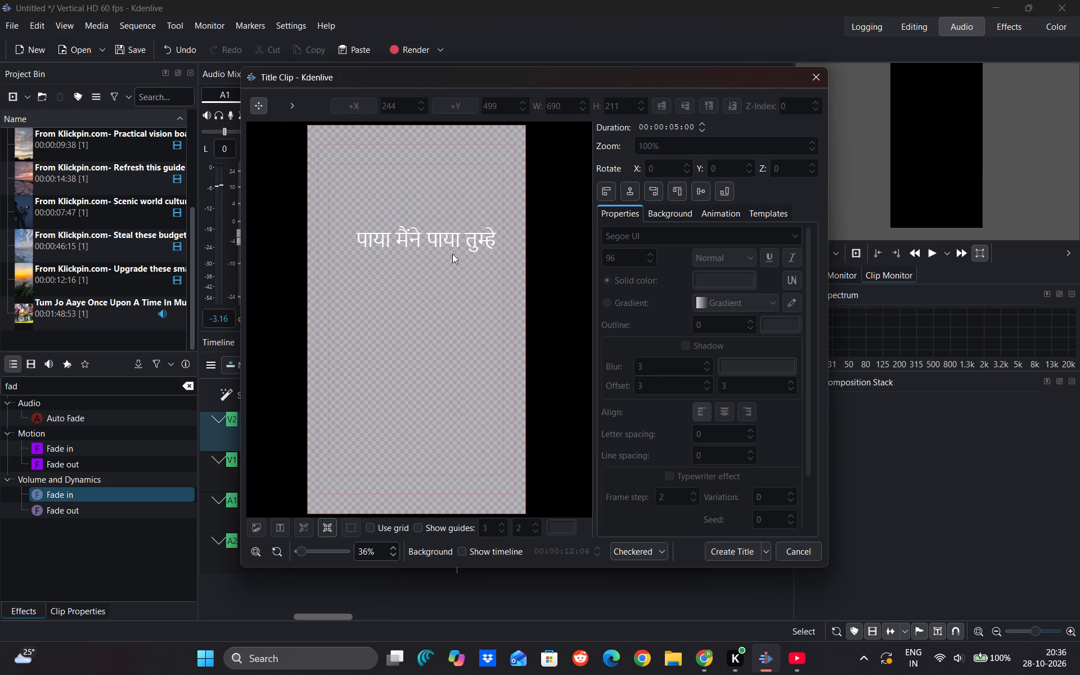
{"action": "key", "text": "alt+Tab"}
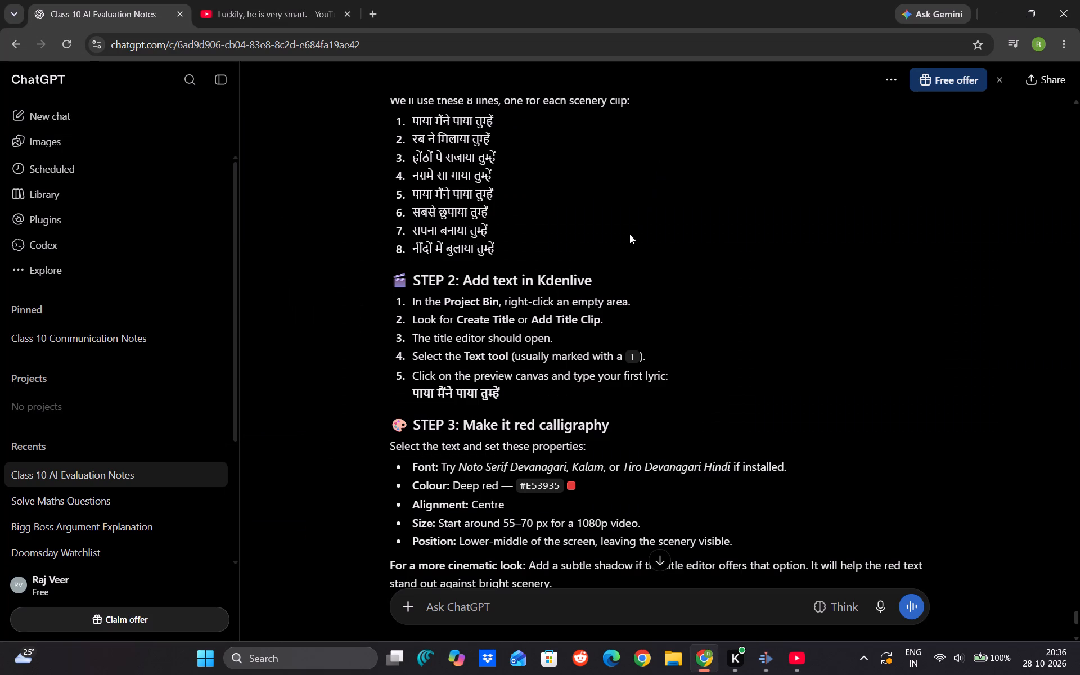
{"action": "scroll", "coordinate": [500, 419], "scroll_direction": "down", "scroll_amount": 1}
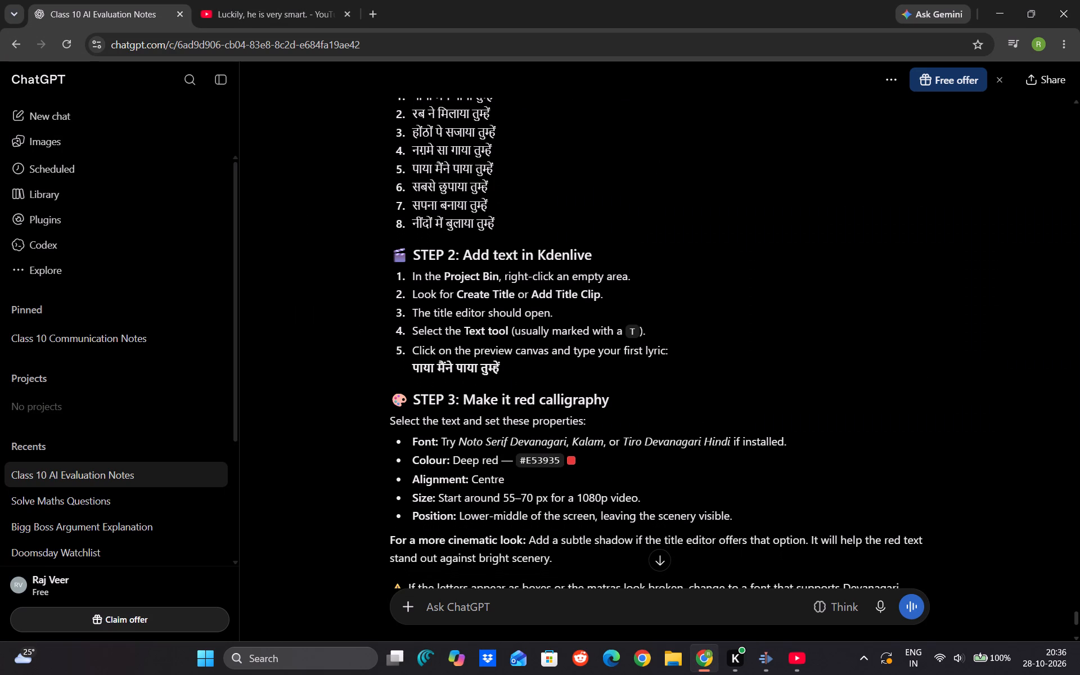
{"action": "scroll", "coordinate": [500, 419], "scroll_direction": "down", "scroll_amount": 1}
{"action": "key", "text": "alt+Tab"}
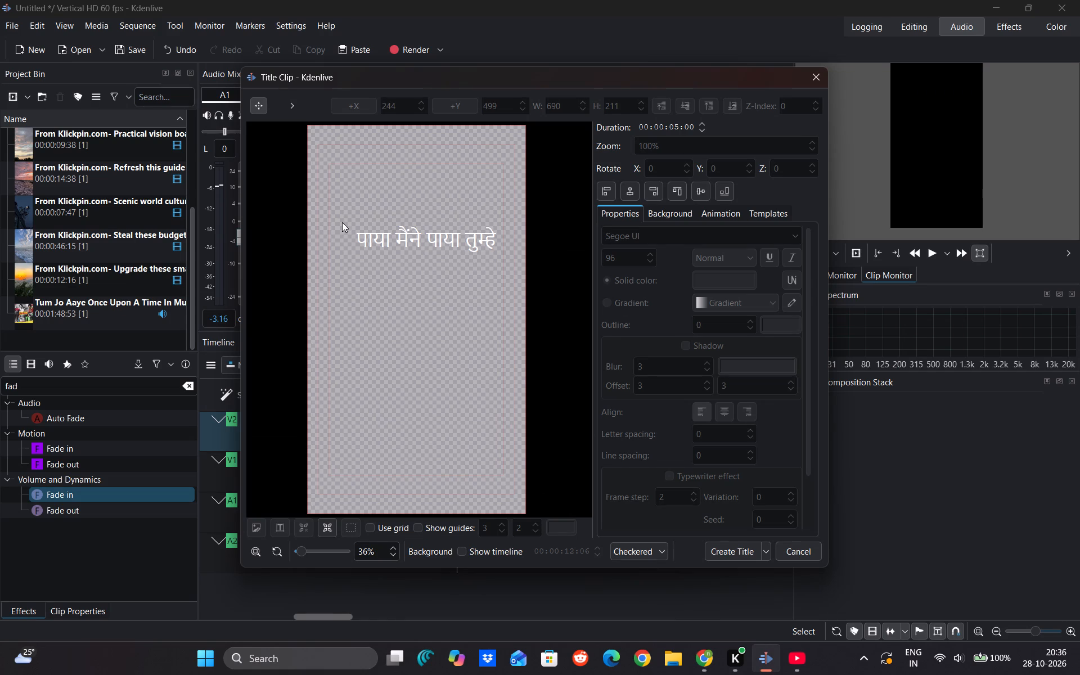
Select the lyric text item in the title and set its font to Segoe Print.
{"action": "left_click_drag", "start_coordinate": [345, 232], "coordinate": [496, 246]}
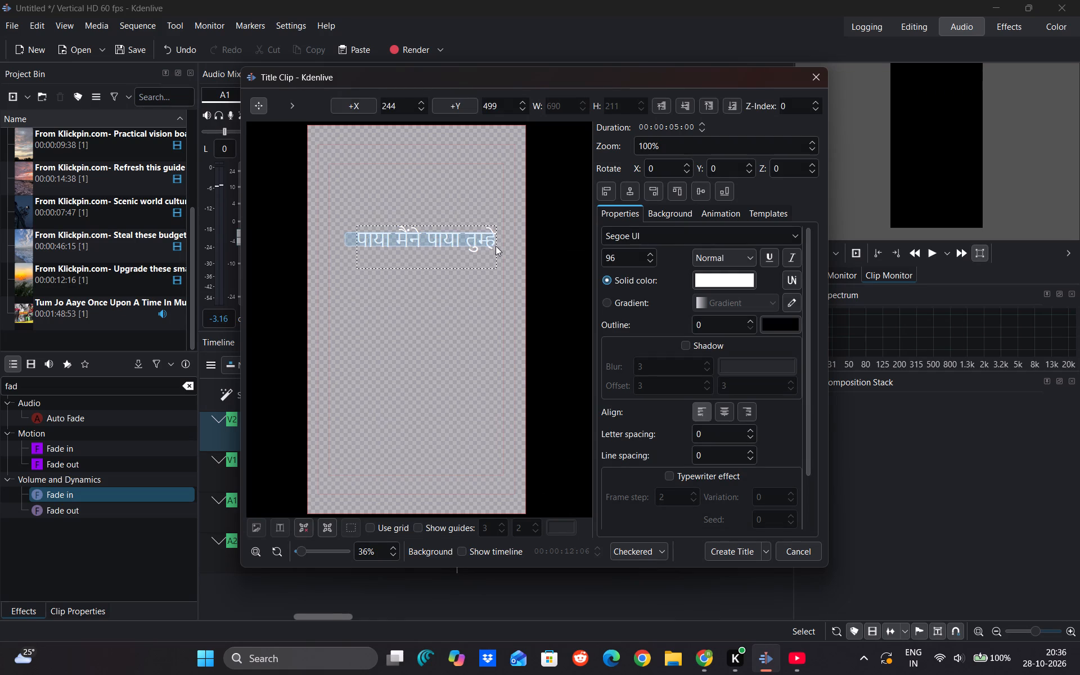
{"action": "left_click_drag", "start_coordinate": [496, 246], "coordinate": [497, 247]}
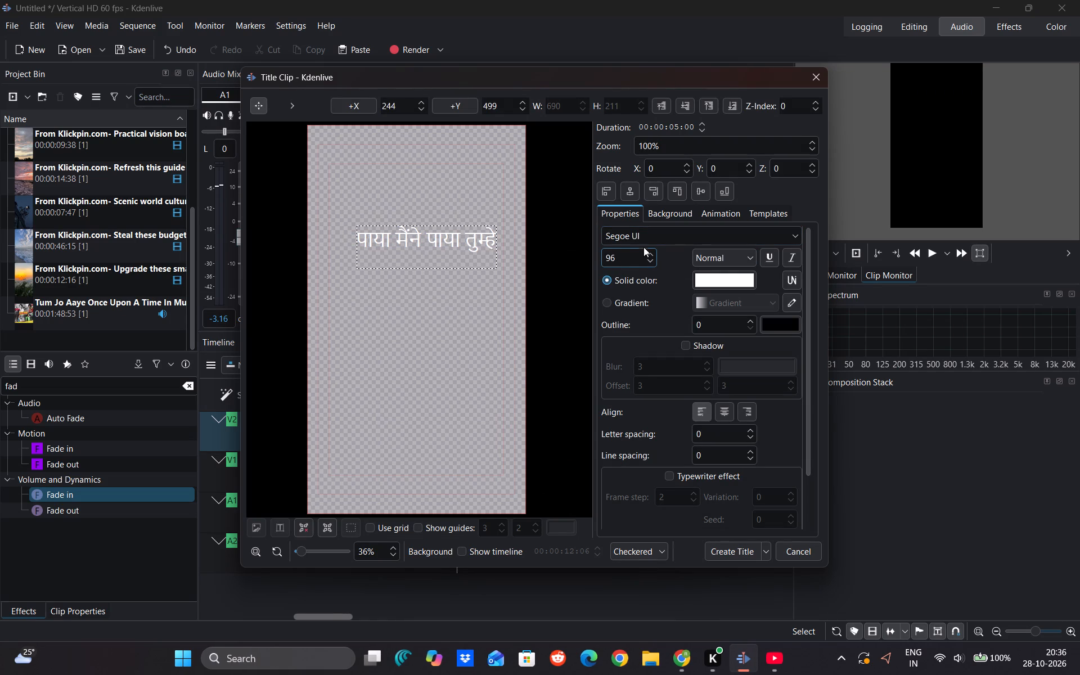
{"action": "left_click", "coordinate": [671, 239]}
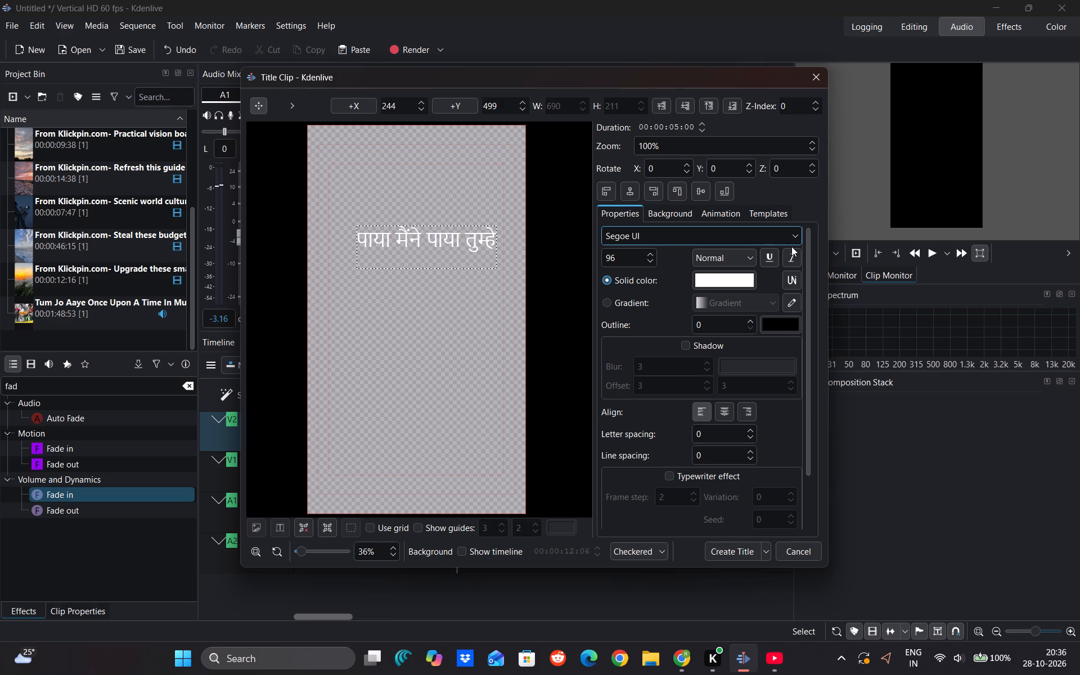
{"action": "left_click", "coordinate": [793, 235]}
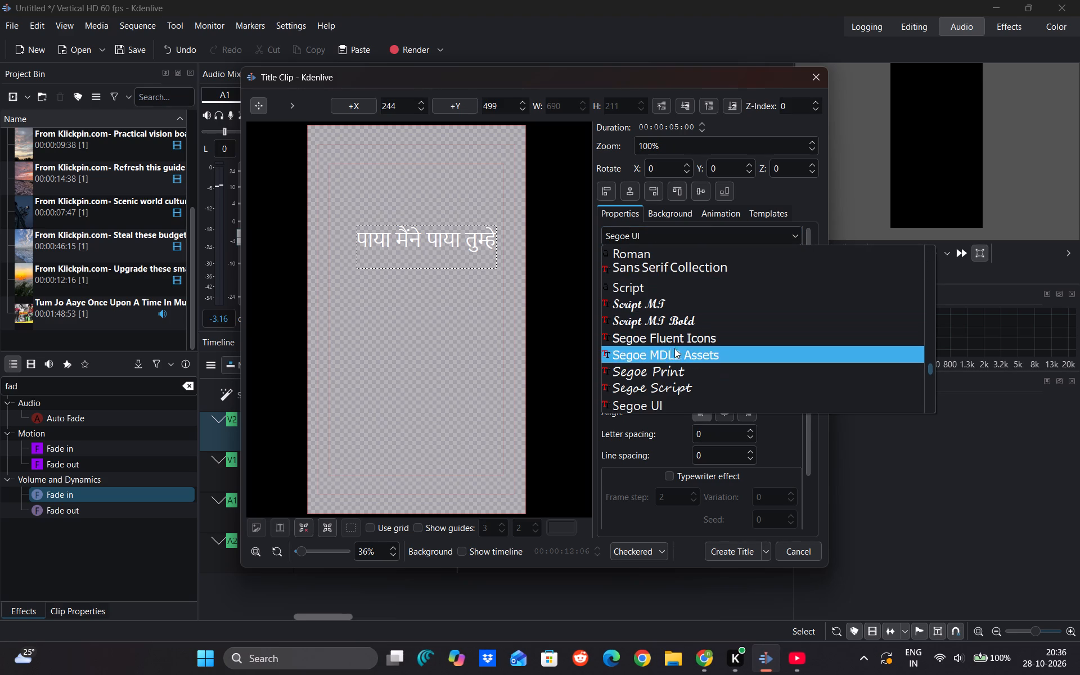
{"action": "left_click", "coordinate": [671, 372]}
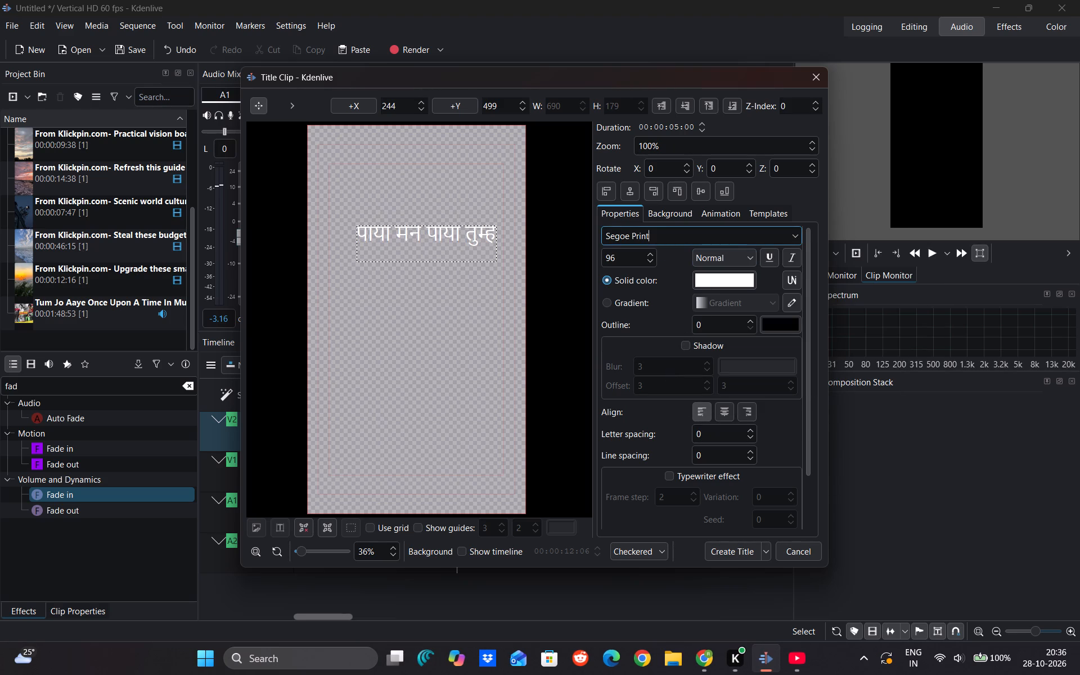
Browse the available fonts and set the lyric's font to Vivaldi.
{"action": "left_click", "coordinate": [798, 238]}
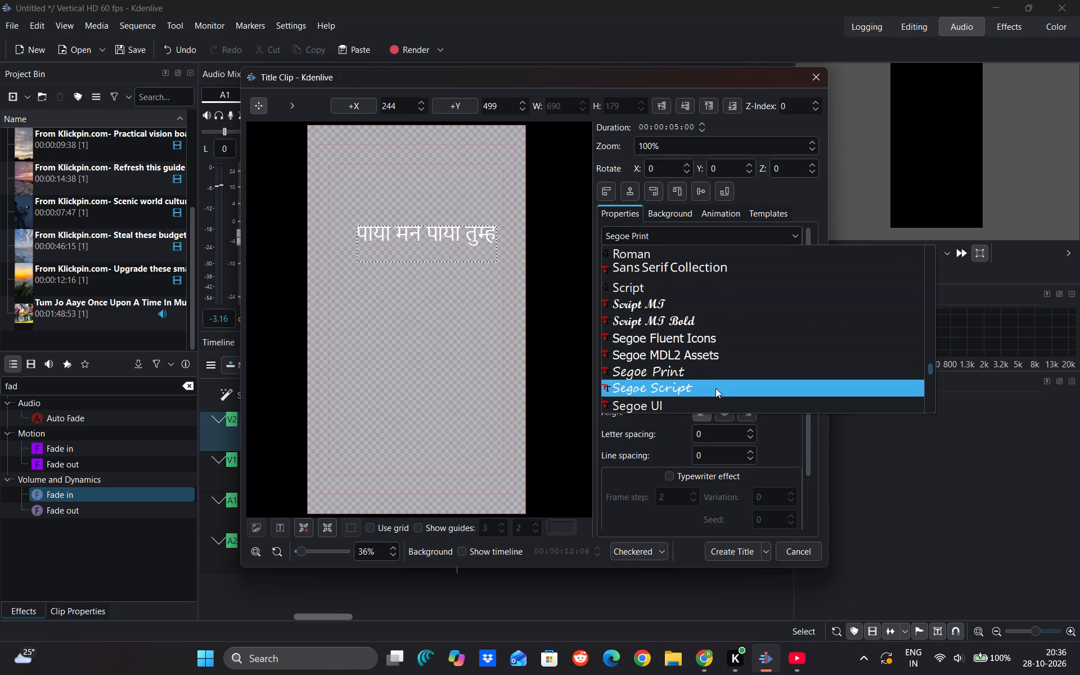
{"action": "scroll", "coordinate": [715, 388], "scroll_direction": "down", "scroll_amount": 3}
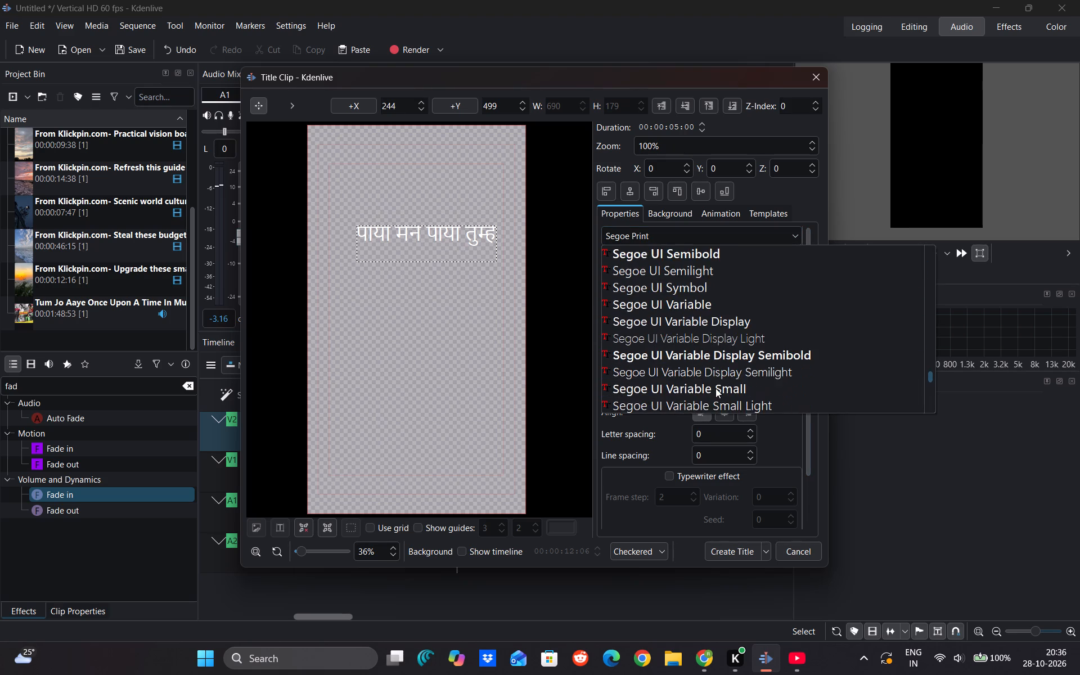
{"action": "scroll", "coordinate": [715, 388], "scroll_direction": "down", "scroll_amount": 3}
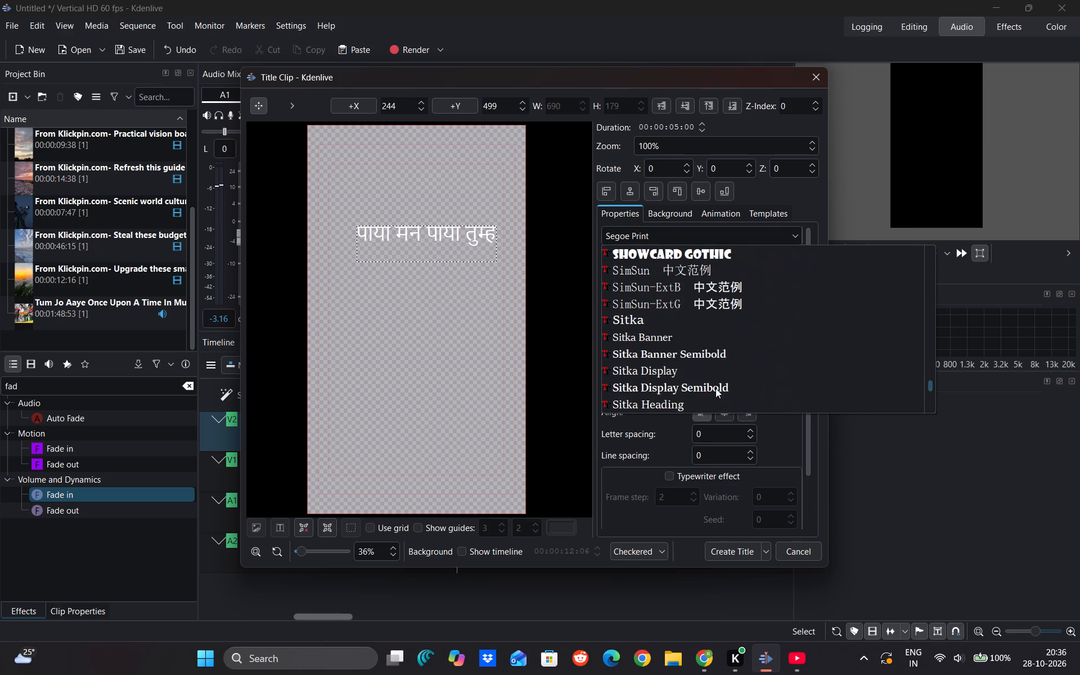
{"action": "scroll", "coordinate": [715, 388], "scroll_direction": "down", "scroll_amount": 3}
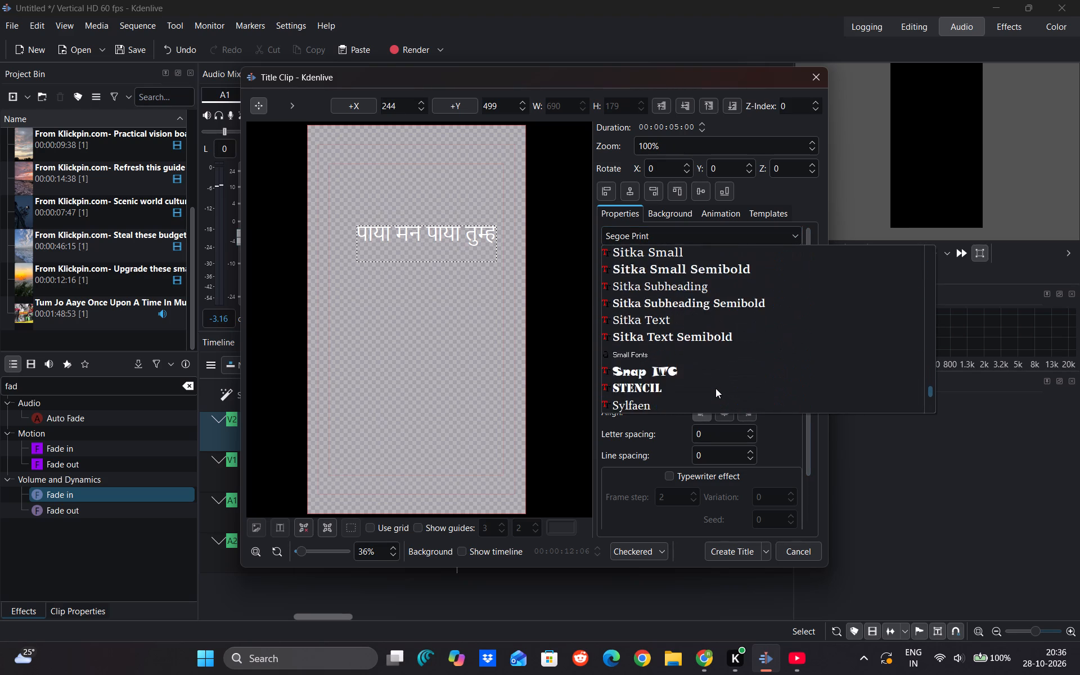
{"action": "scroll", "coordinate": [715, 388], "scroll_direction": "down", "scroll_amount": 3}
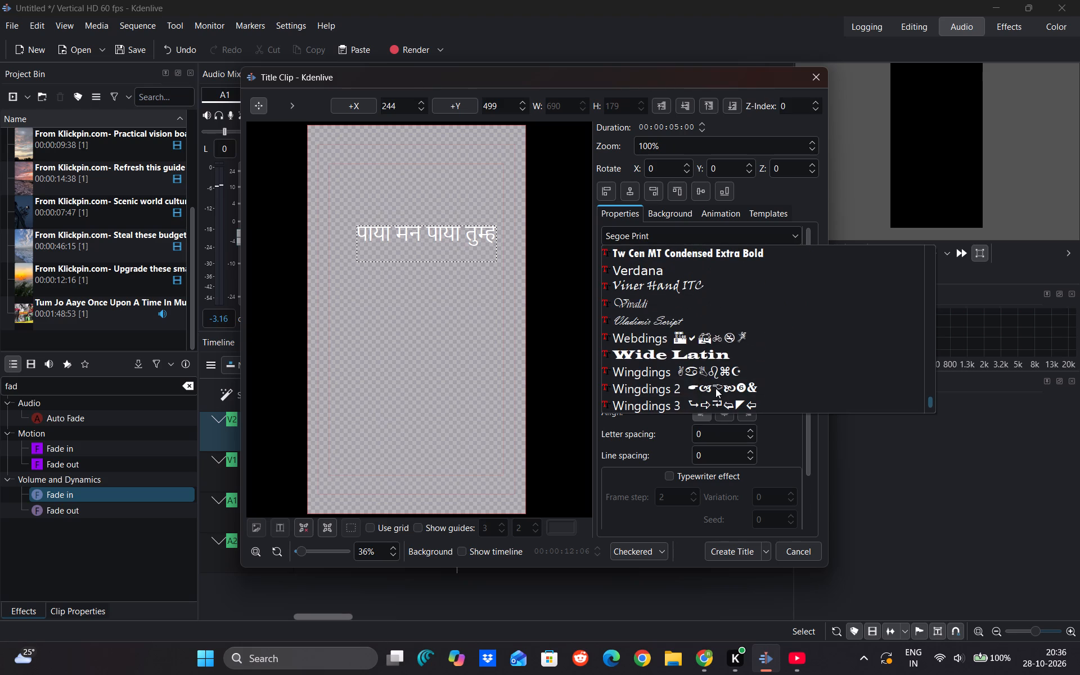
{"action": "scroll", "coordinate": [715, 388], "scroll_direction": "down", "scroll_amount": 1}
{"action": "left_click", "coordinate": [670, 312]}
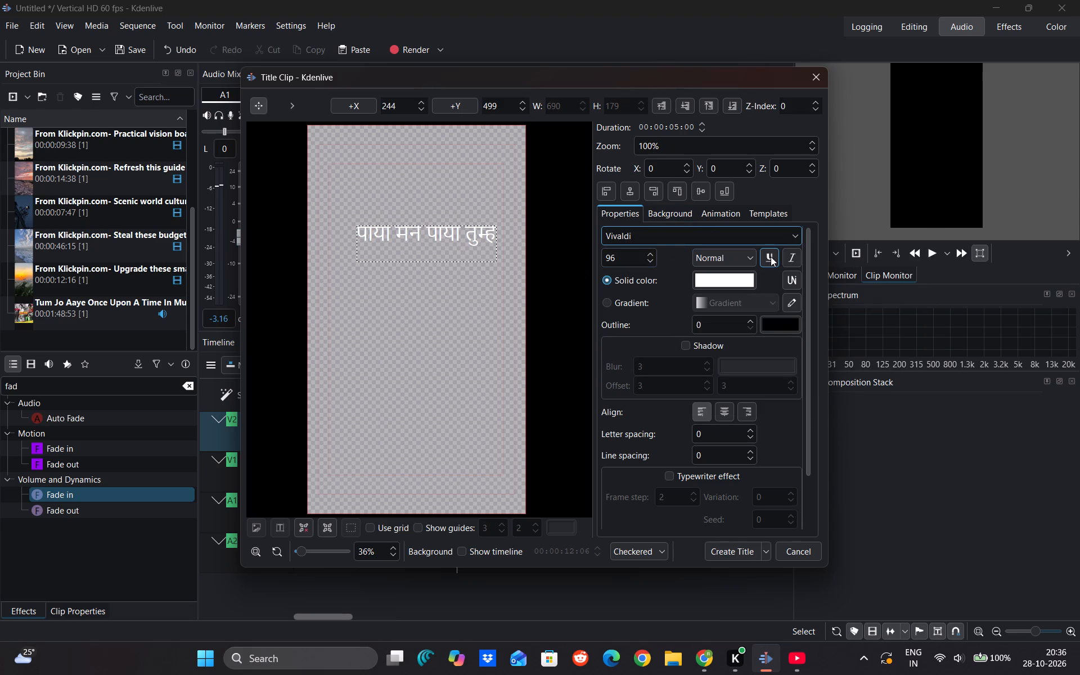
Set the lyric text's font weight to Bold.
{"action": "left_click", "coordinate": [726, 262]}
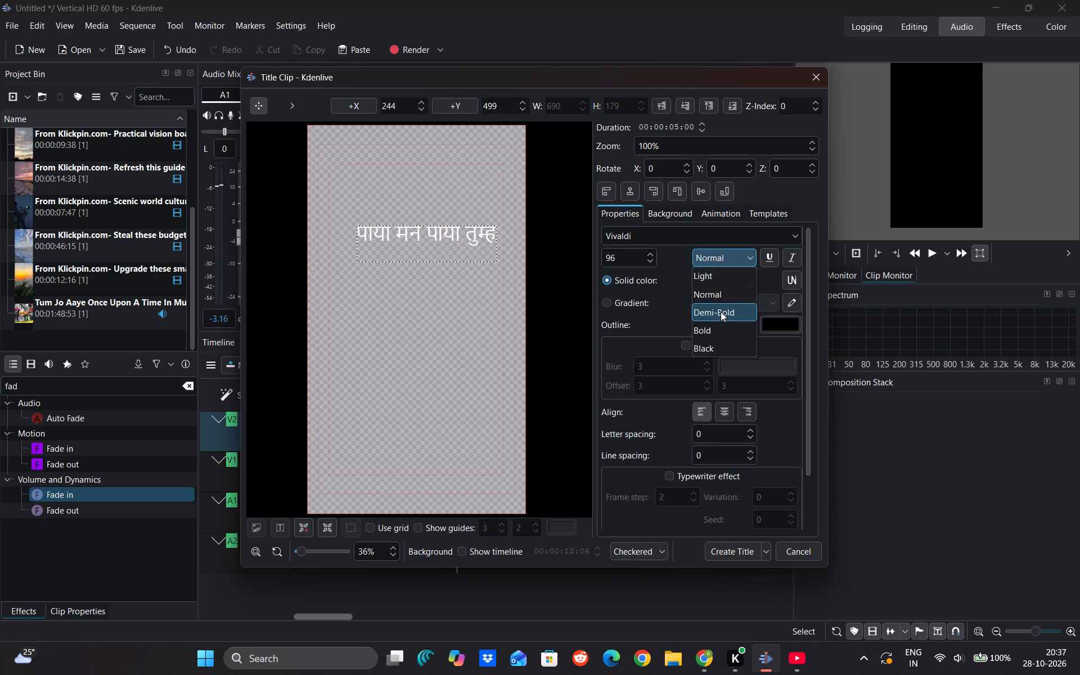
{"action": "left_click", "coordinate": [717, 325]}
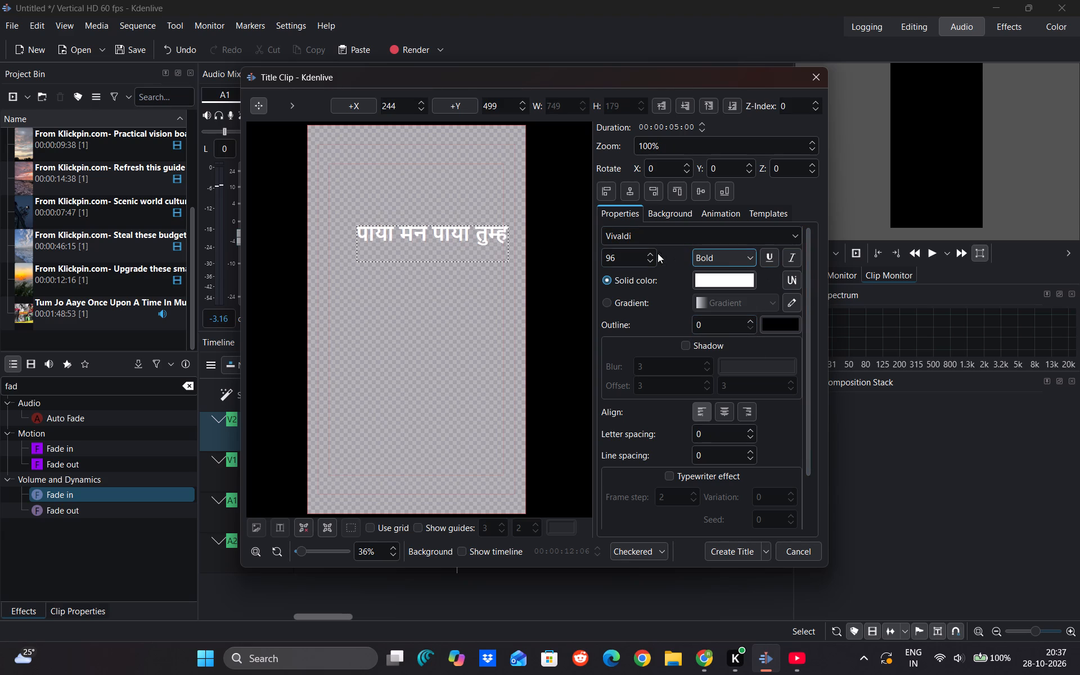
Set the lyric's font to Vladimir Script.
{"action": "left_click", "coordinate": [678, 240]}
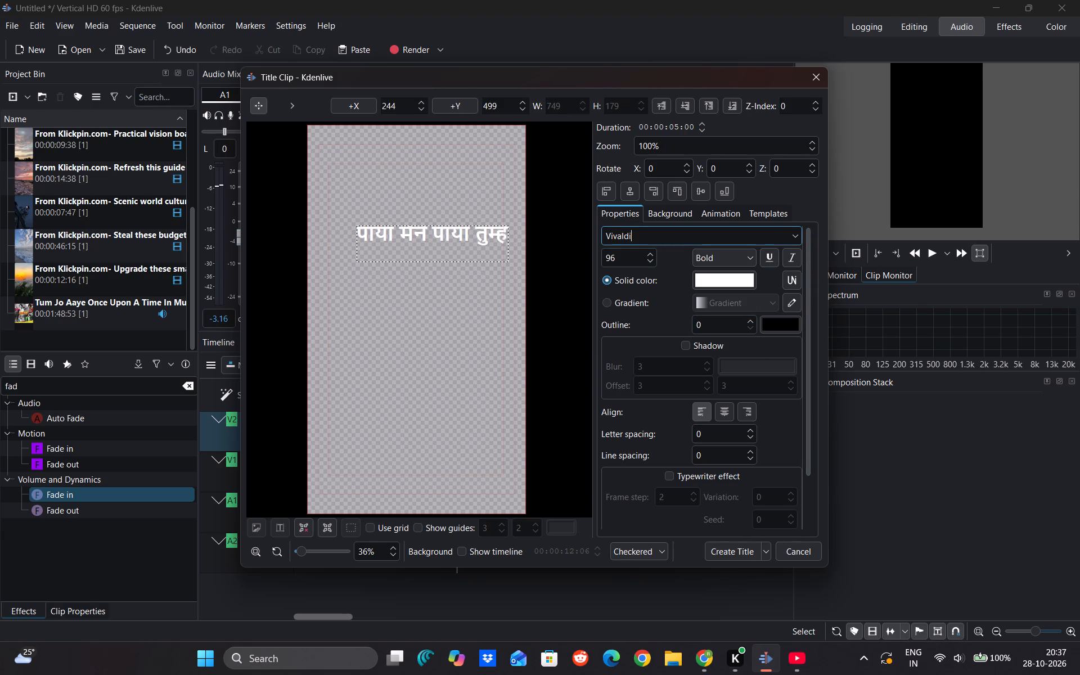
{"action": "left_click", "coordinate": [796, 235]}
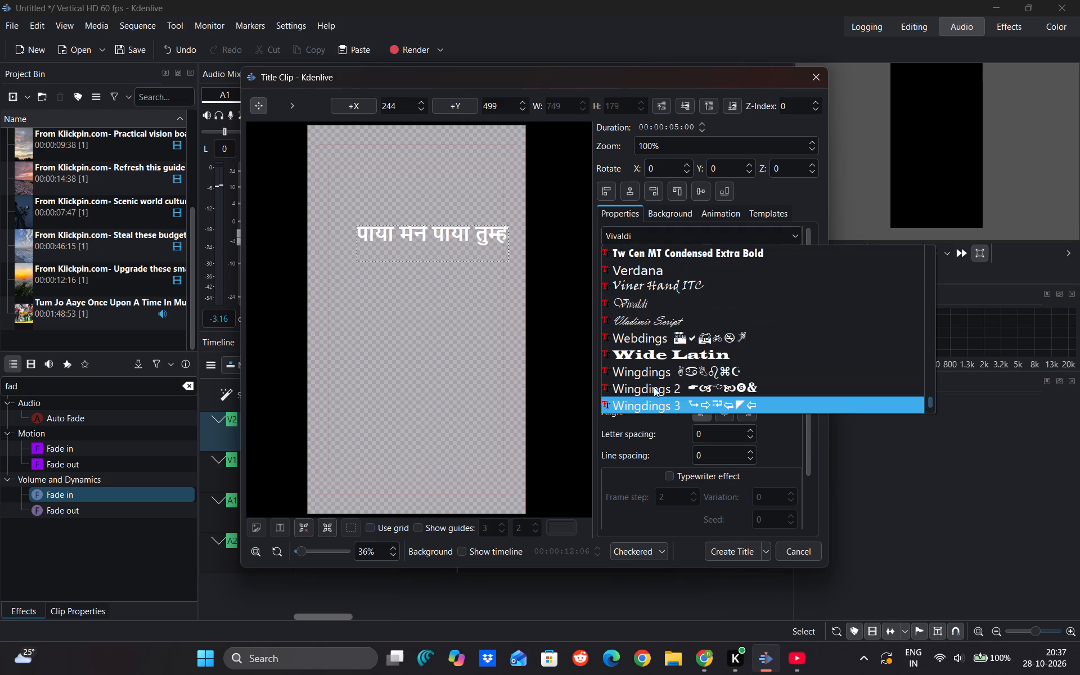
{"action": "left_click", "coordinate": [681, 321]}
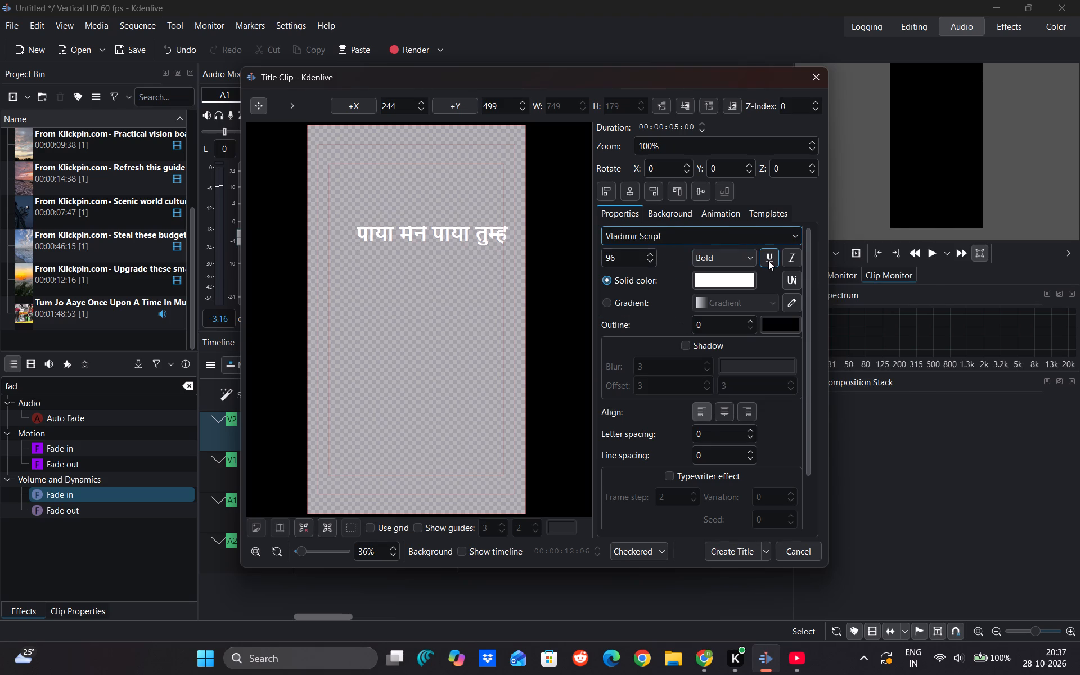
Make the lyric text italic, without underline.
{"action": "left_click", "coordinate": [768, 260]}
{"action": "left_click", "coordinate": [768, 260]}
{"action": "left_click", "coordinate": [796, 257]}
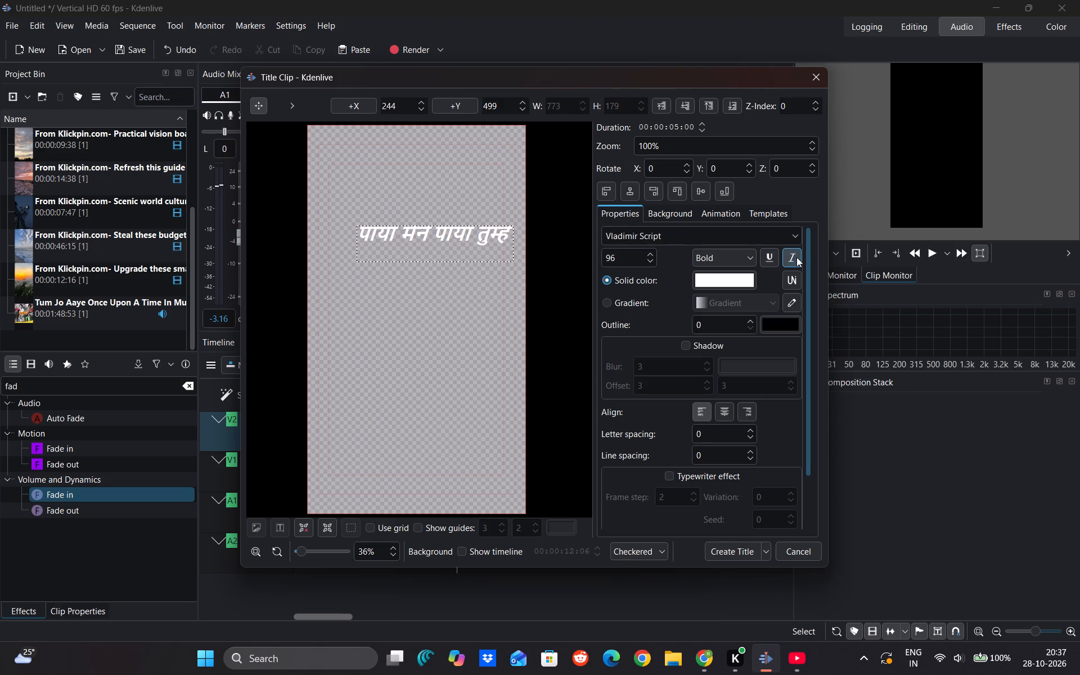
{"action": "left_click", "coordinate": [794, 283]}
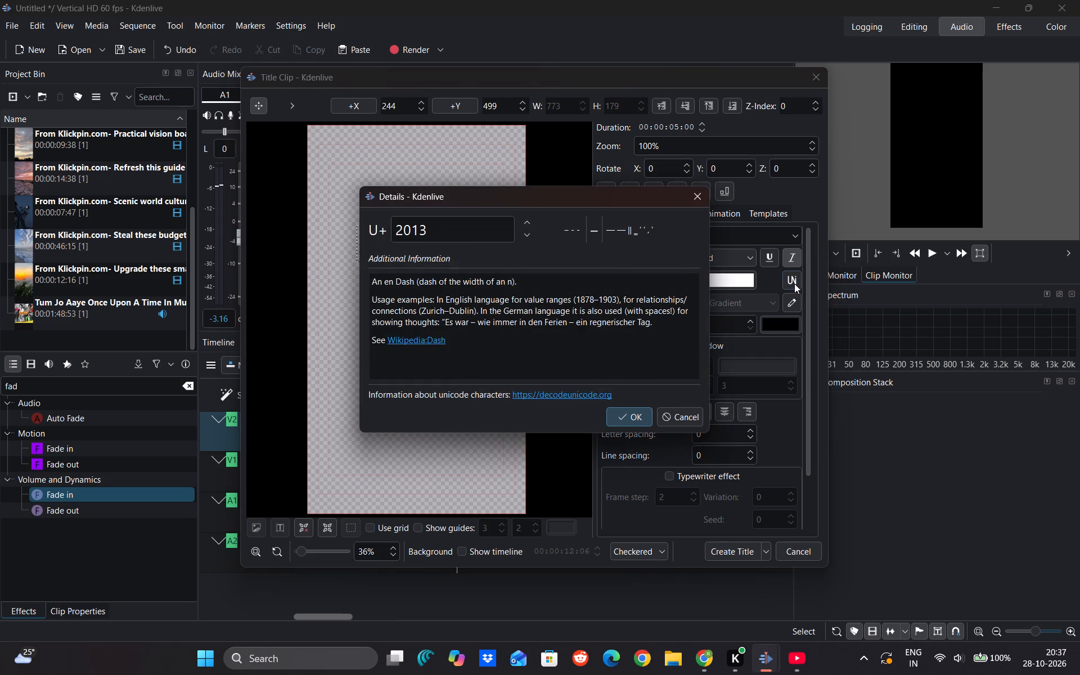
{"action": "left_click", "coordinate": [691, 199]}
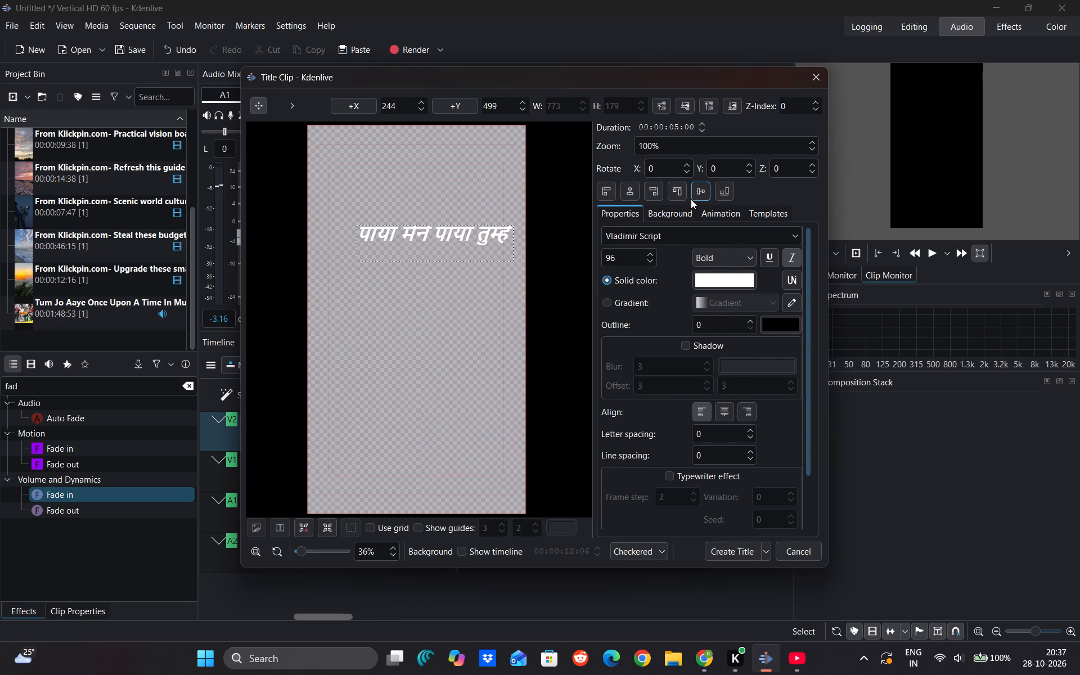
Switch the lyric text's fill from a solid colour to the default gradient.
{"action": "left_click", "coordinate": [604, 302]}
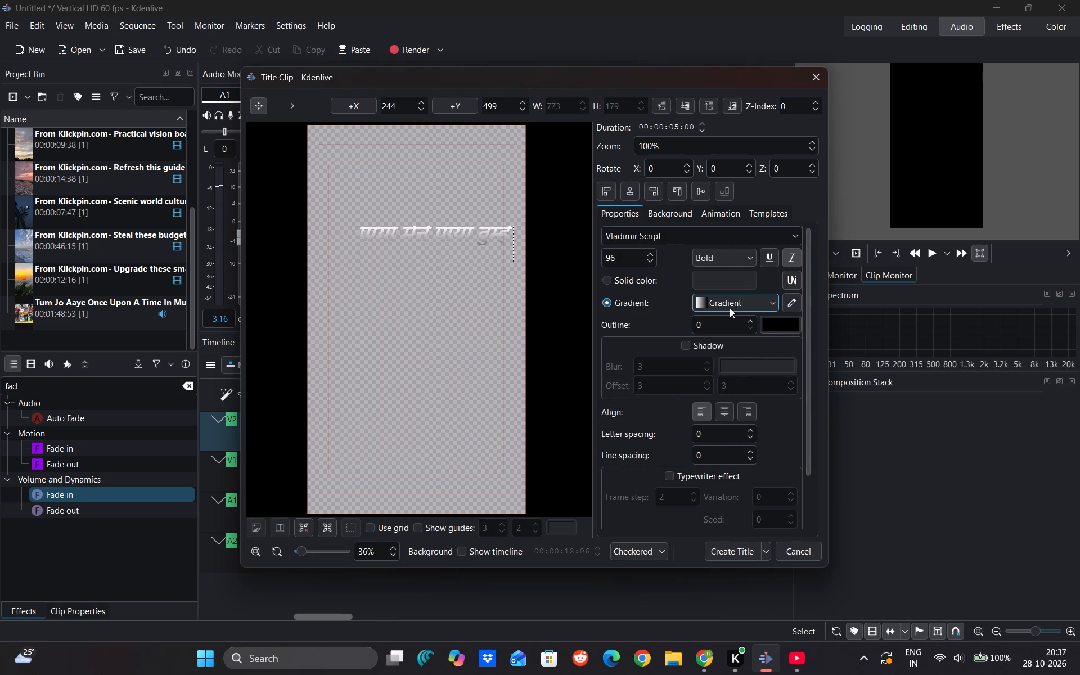
{"action": "left_click", "coordinate": [730, 308]}
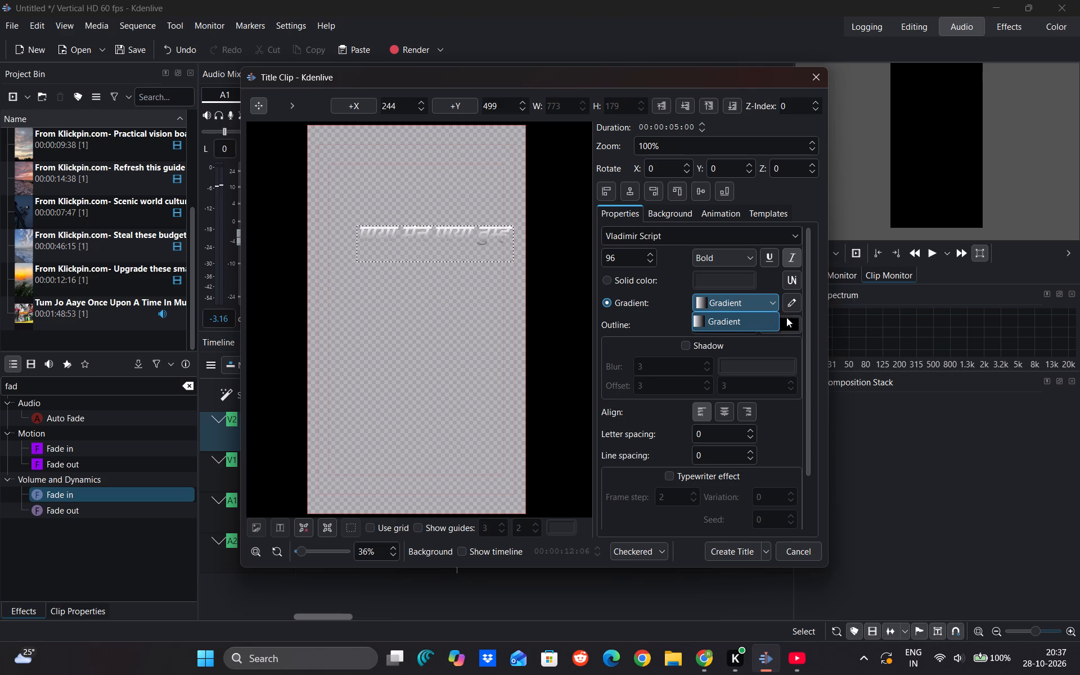
Set the lyric text's outline colour to dark red #aa0000.
{"action": "left_click", "coordinate": [786, 318]}
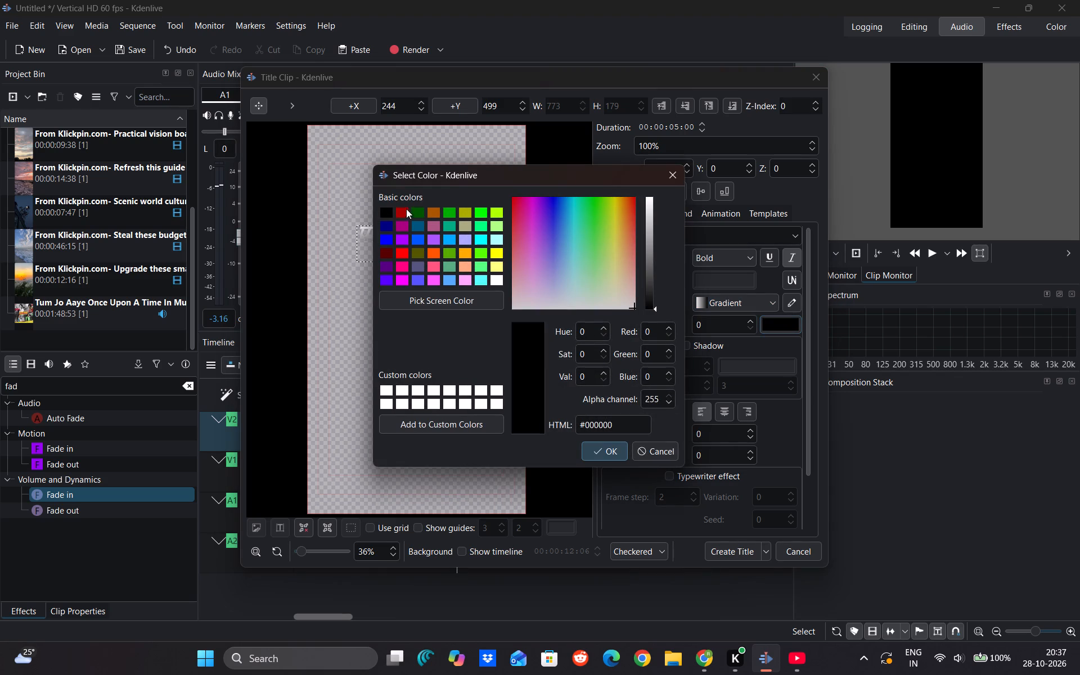
{"action": "left_click", "coordinate": [400, 213]}
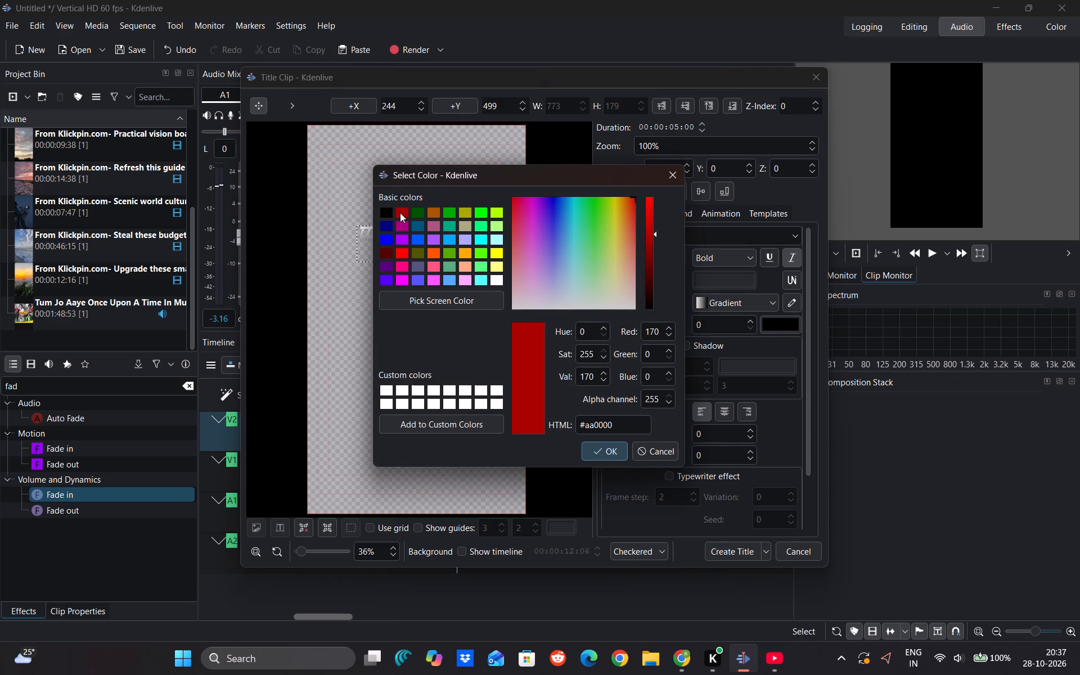
{"action": "left_click", "coordinate": [607, 456]}
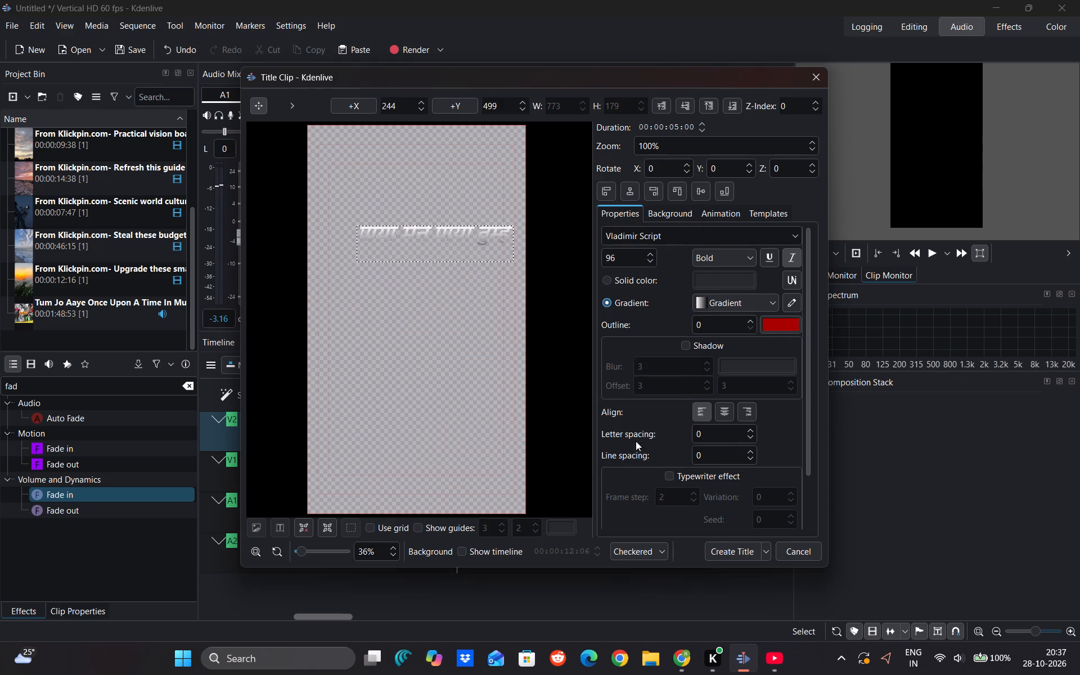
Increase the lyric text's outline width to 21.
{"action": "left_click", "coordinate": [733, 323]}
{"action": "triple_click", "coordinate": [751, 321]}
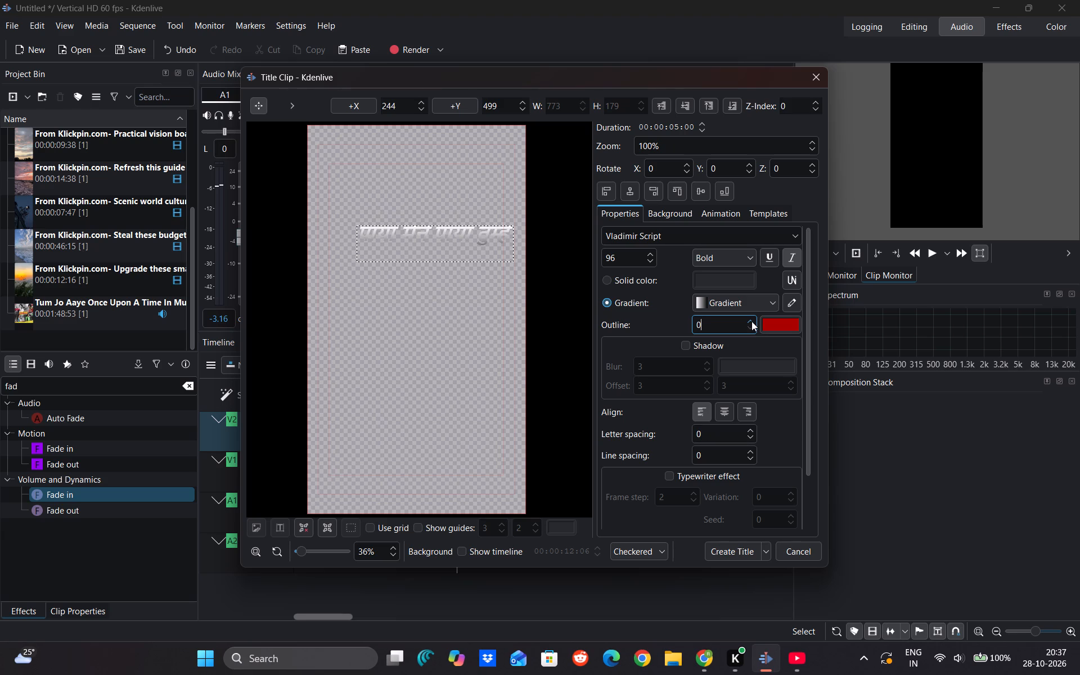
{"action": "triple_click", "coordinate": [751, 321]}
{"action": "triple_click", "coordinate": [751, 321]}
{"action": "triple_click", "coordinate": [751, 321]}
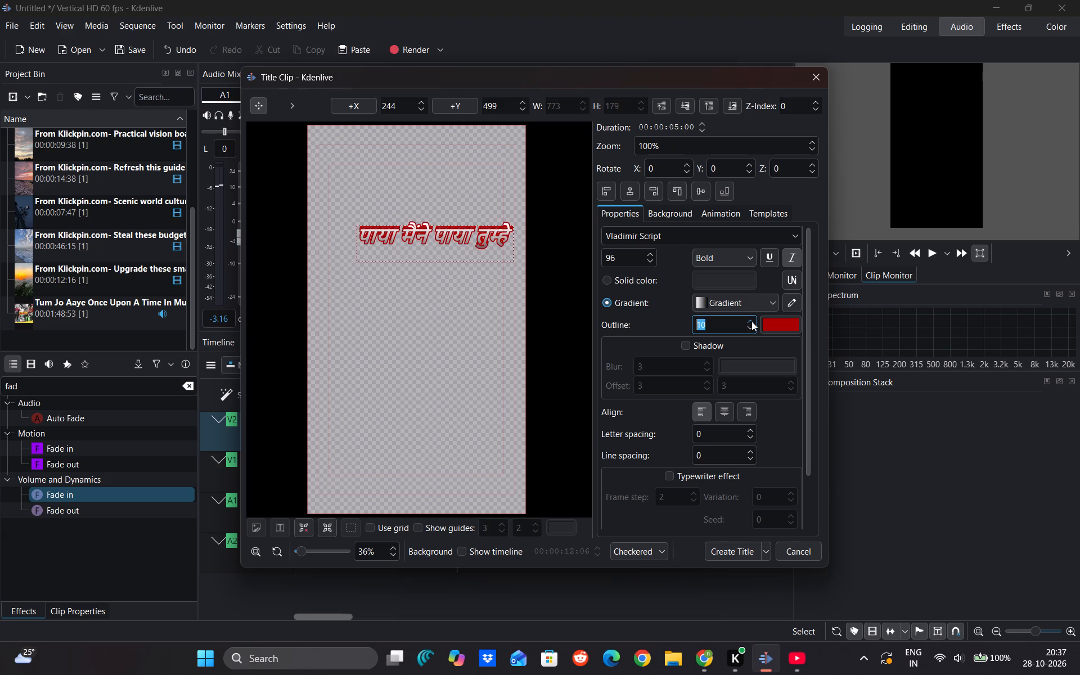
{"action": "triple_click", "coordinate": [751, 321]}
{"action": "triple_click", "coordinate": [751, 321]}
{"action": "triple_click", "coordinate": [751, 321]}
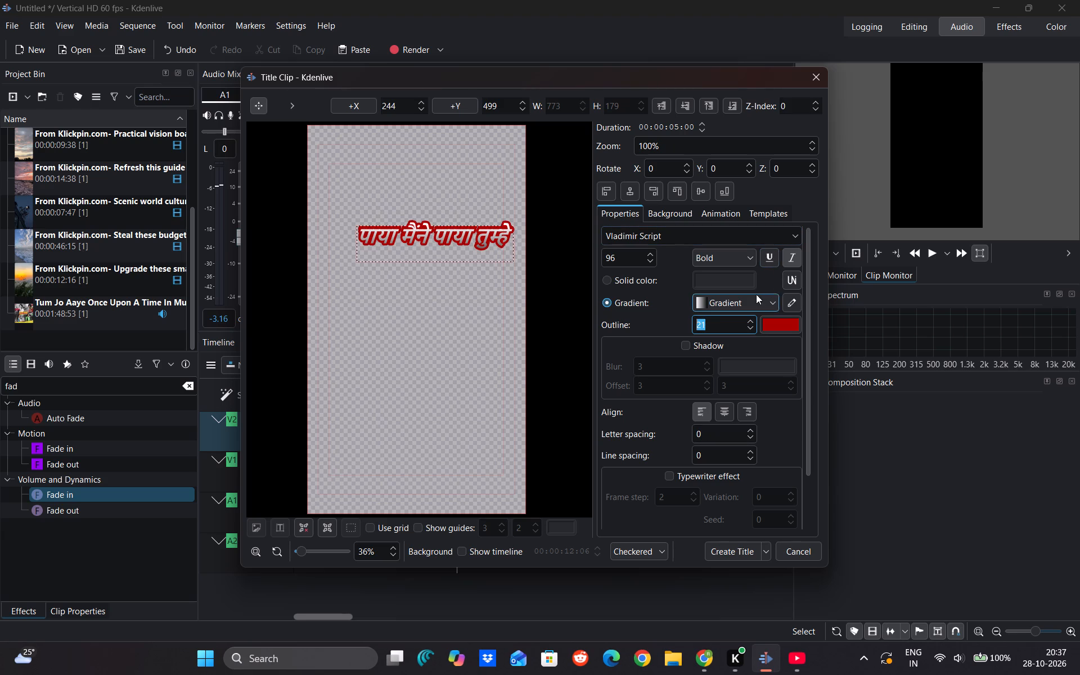
Switch the lyric text's fill back to a solid colour, using dark red #aa0000.
{"action": "left_click", "coordinate": [607, 281]}
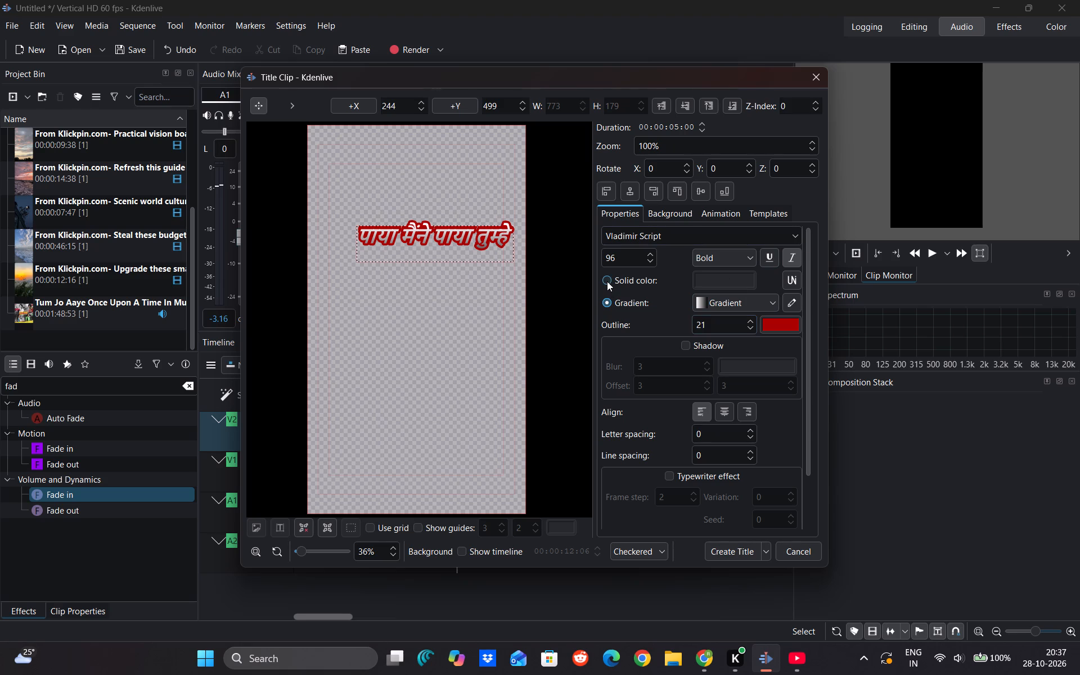
{"action": "left_click", "coordinate": [732, 274]}
{"action": "left_click", "coordinate": [732, 274]}
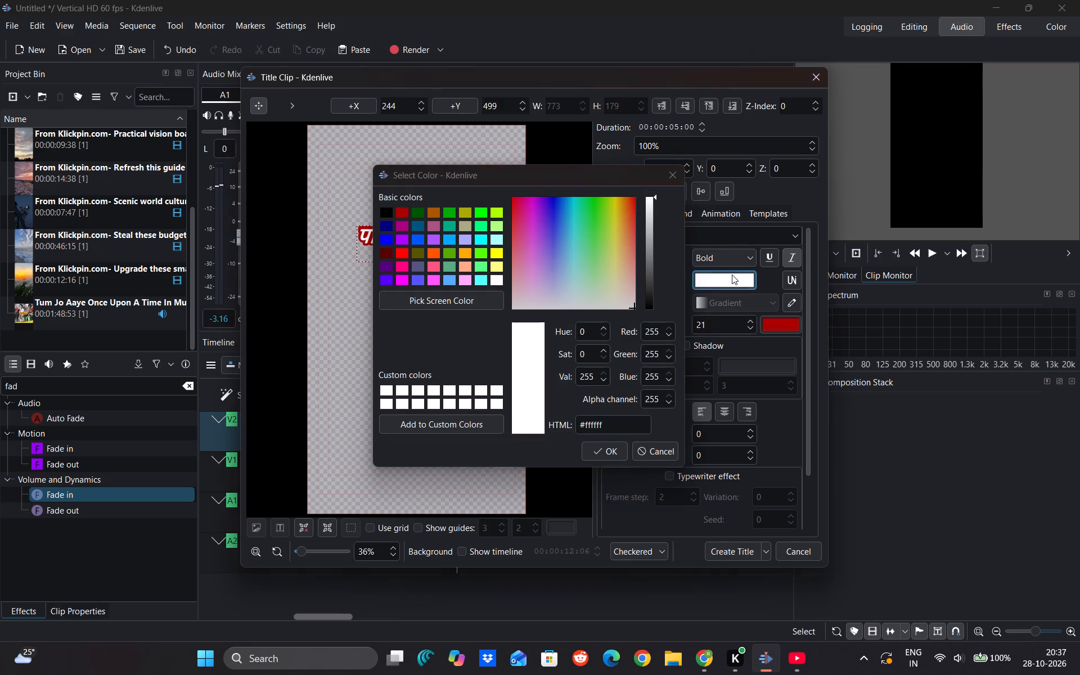
{"action": "left_click", "coordinate": [403, 215]}
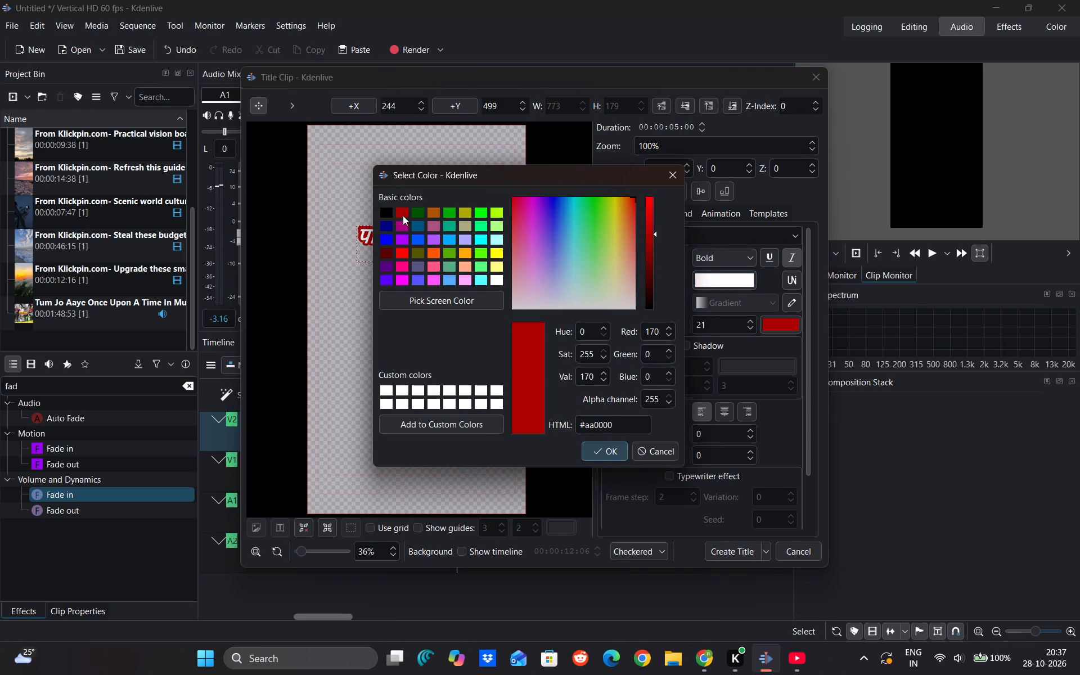
{"action": "left_click", "coordinate": [606, 453]}
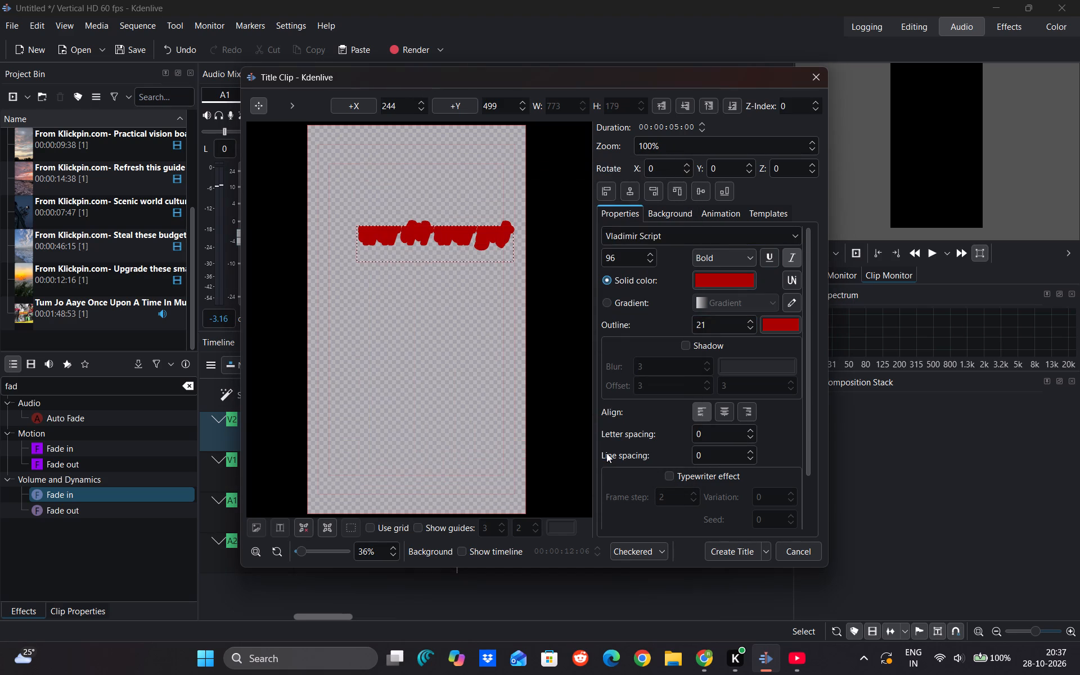
Brighten the lyric text's solid fill to pure red #ff0000.
{"action": "left_click", "coordinate": [740, 281]}
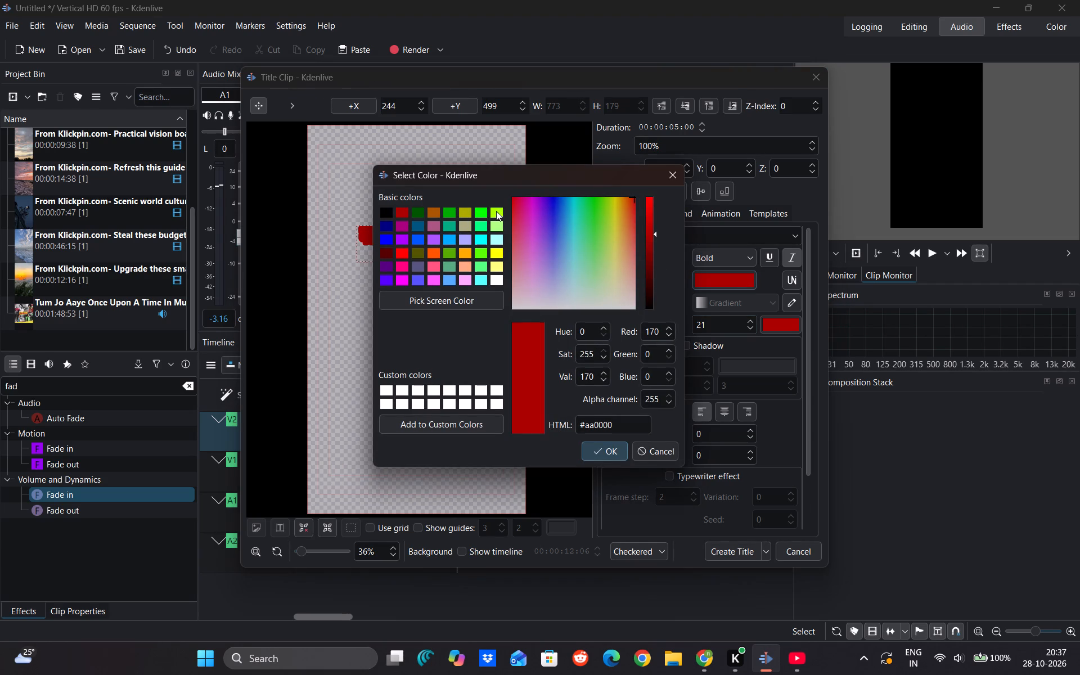
{"action": "left_click_drag", "start_coordinate": [653, 233], "coordinate": [648, 196]}
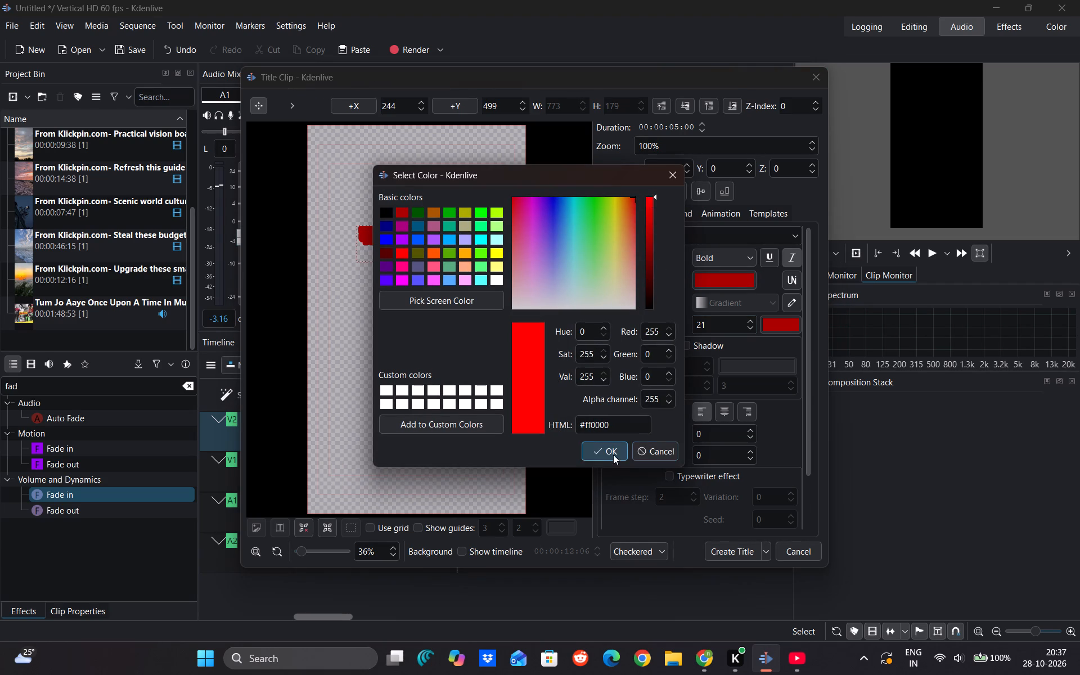
{"action": "left_click", "coordinate": [610, 454]}
Reduce the lyric text's outline width to 0.
{"action": "left_click", "coordinate": [750, 326]}
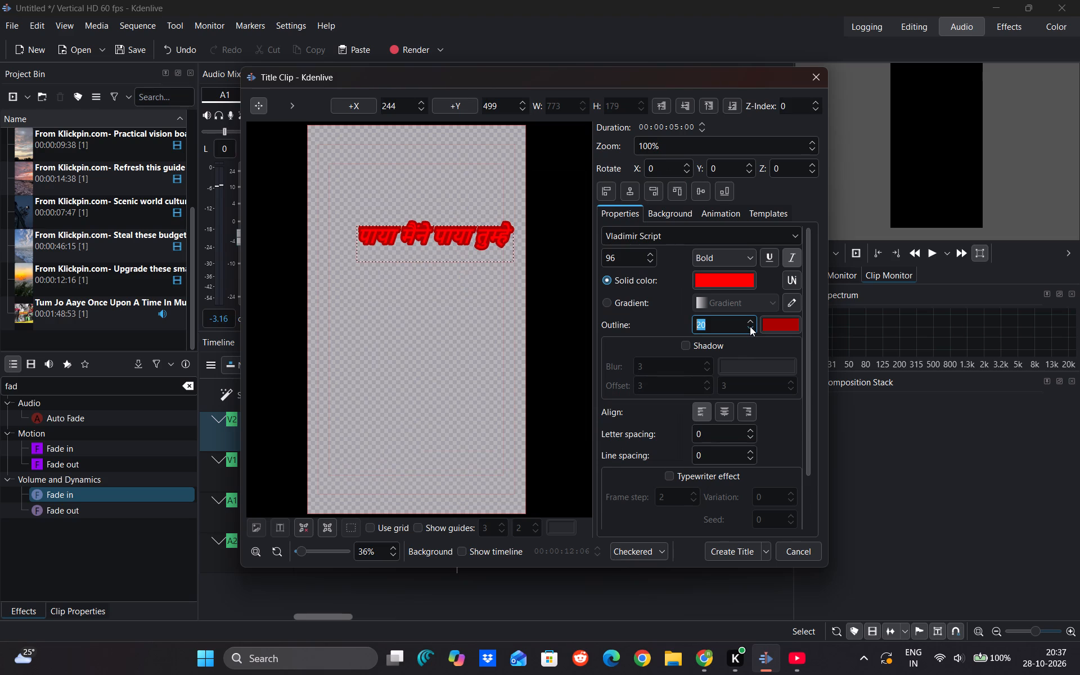
{"action": "triple_click", "coordinate": [750, 326]}
{"action": "triple_click", "coordinate": [750, 326]}
{"action": "triple_click", "coordinate": [750, 326]}
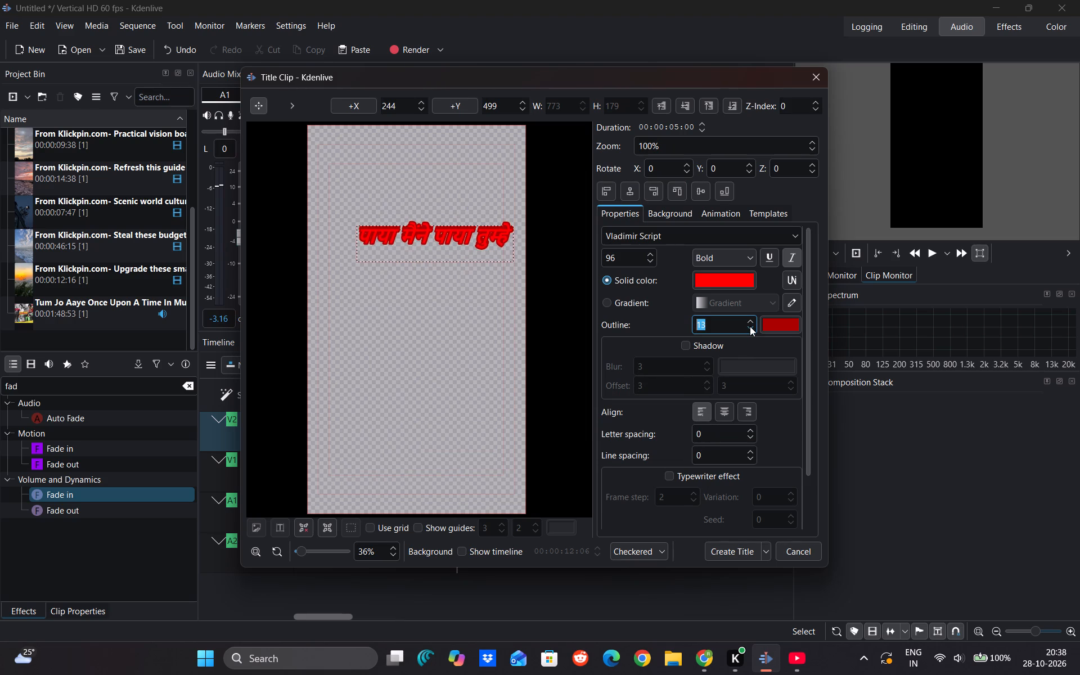
{"action": "triple_click", "coordinate": [750, 326]}
{"action": "triple_click", "coordinate": [750, 326]}
{"action": "triple_click", "coordinate": [750, 326]}
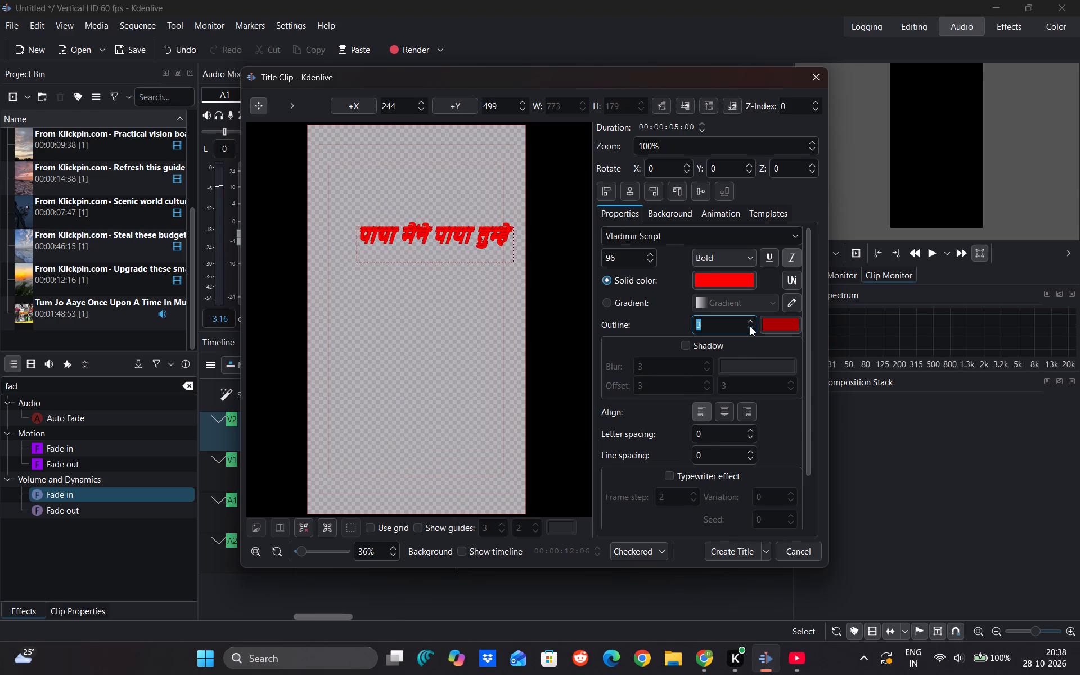
{"action": "left_click", "coordinate": [750, 326]}
{"action": "left_click", "coordinate": [750, 326]}
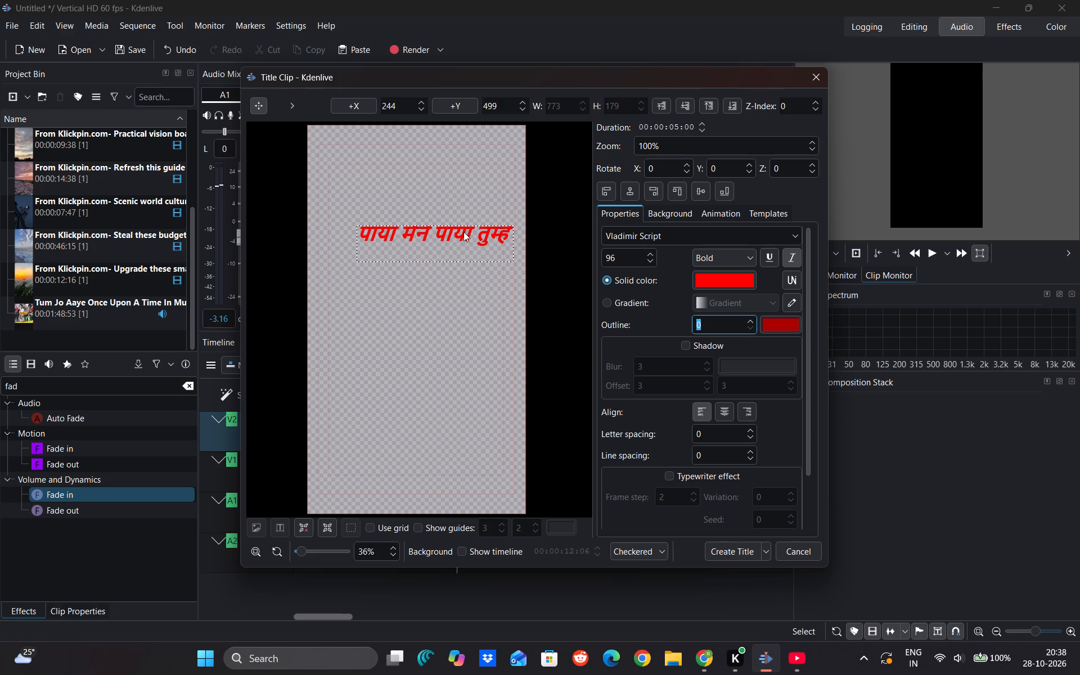
Break the lyric into two lines so that "पाया तुम्हे" starts the second line.
{"action": "left_click", "coordinate": [426, 230]}
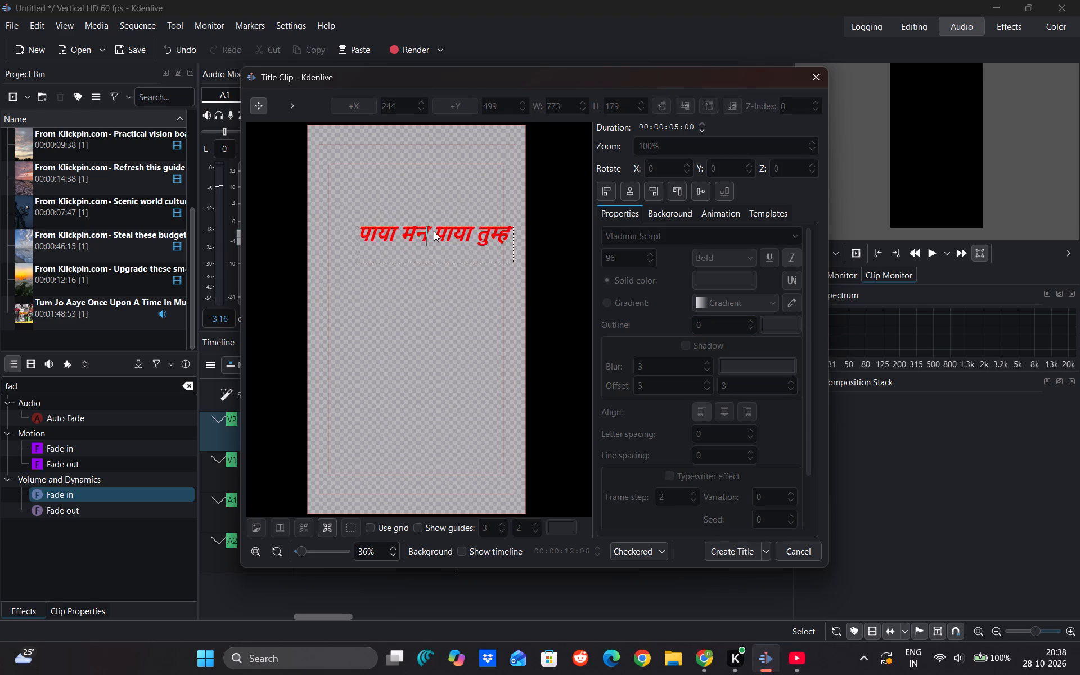
{"action": "key", "text": "Return"}
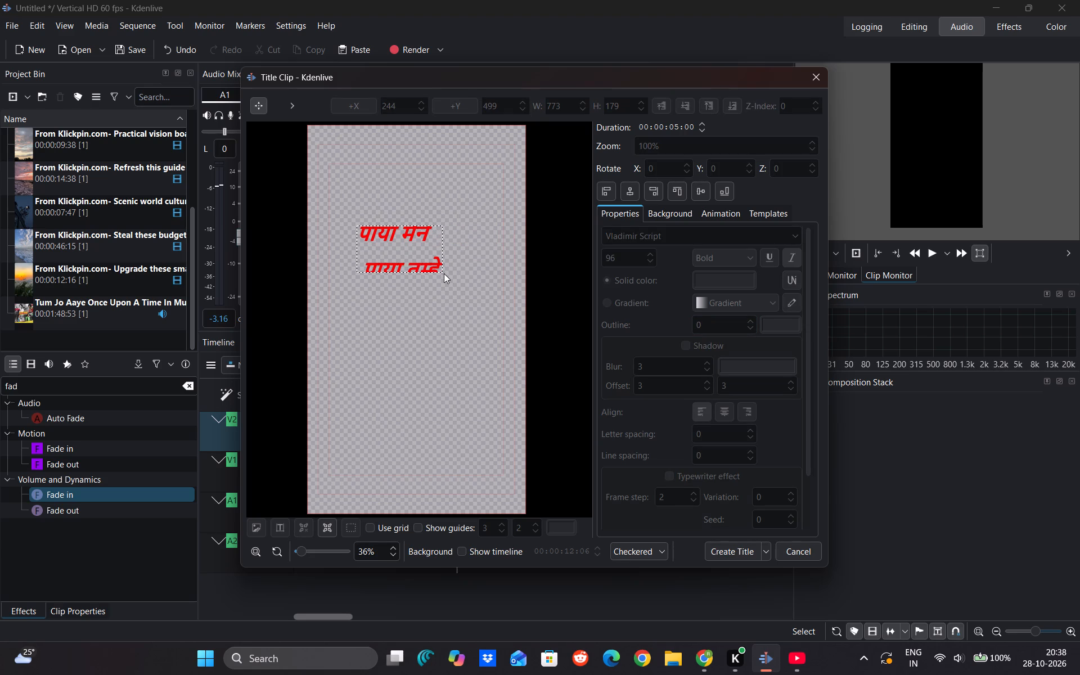
Extend the lyric's text box downward by adding an empty line after "पाया तुम्हे".
{"action": "left_click", "coordinate": [444, 273]}
{"action": "left_click", "coordinate": [429, 254]}
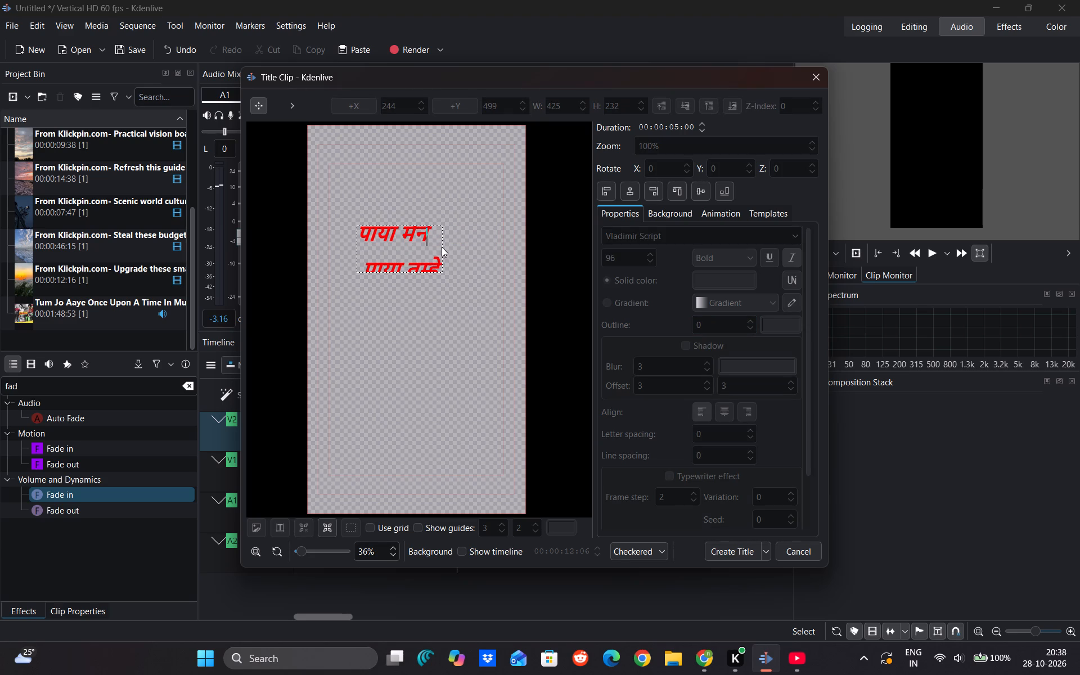
{"action": "left_click_drag", "start_coordinate": [443, 229], "coordinate": [430, 252]}
{"action": "left_click", "coordinate": [430, 252]}
{"action": "left_click_drag", "start_coordinate": [358, 273], "coordinate": [421, 253]}
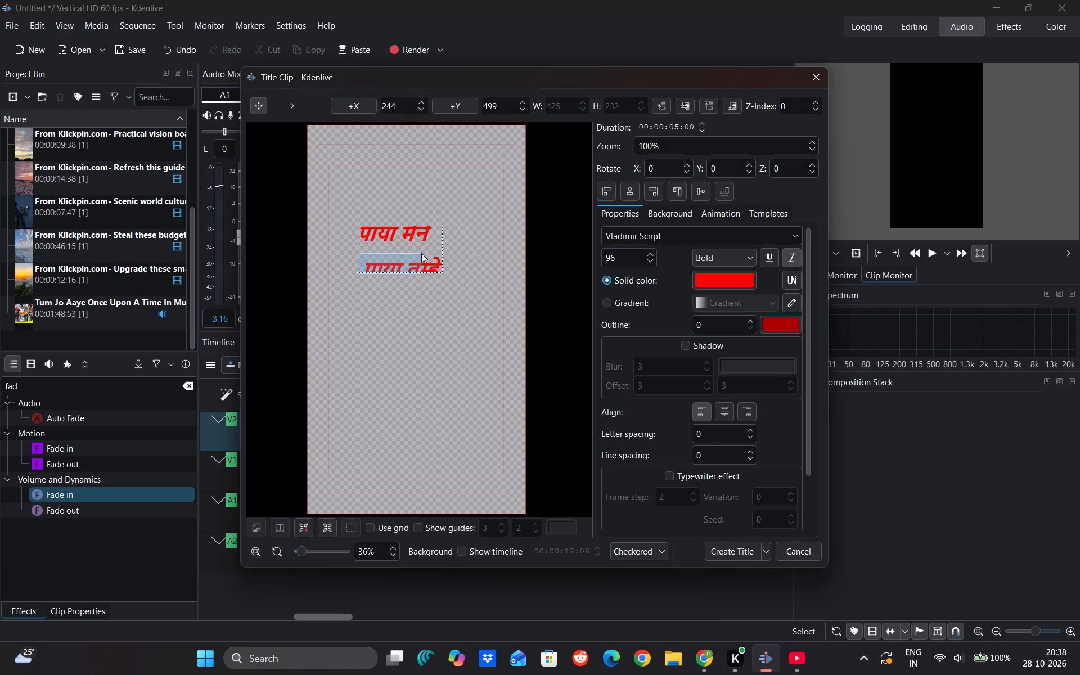
{"action": "left_click_drag", "start_coordinate": [421, 253], "coordinate": [406, 241]}
{"action": "left_click", "coordinate": [440, 267]}
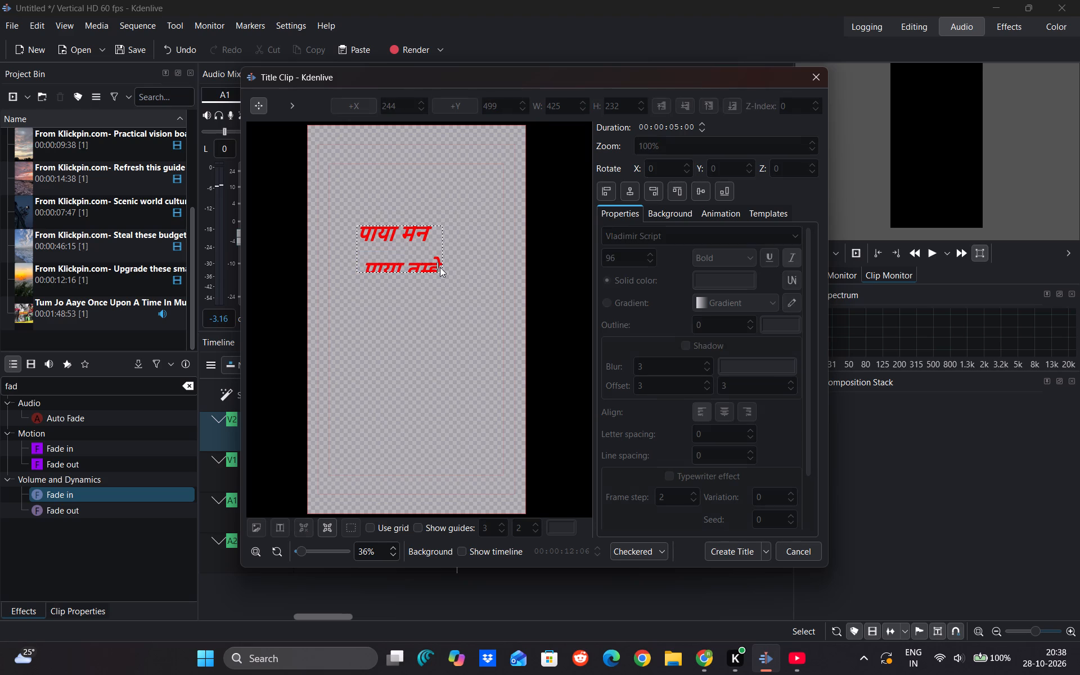
{"action": "key", "text": "Return"}
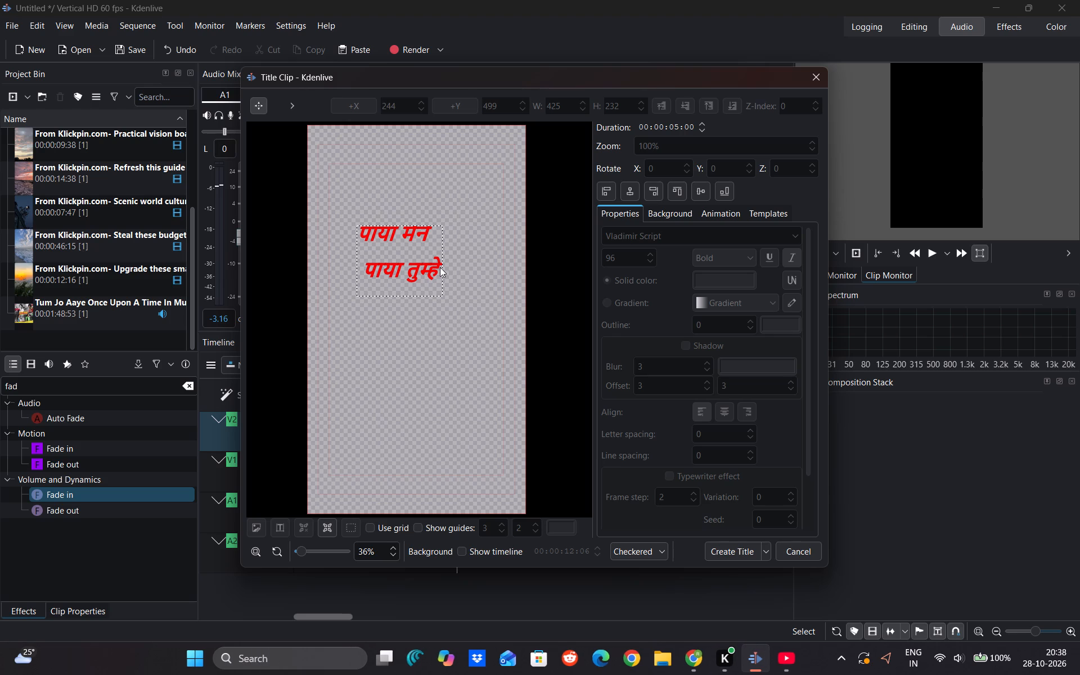
Try a Black preview background behind the title, ending with the preview background set to White.
{"action": "left_click", "coordinate": [658, 550]}
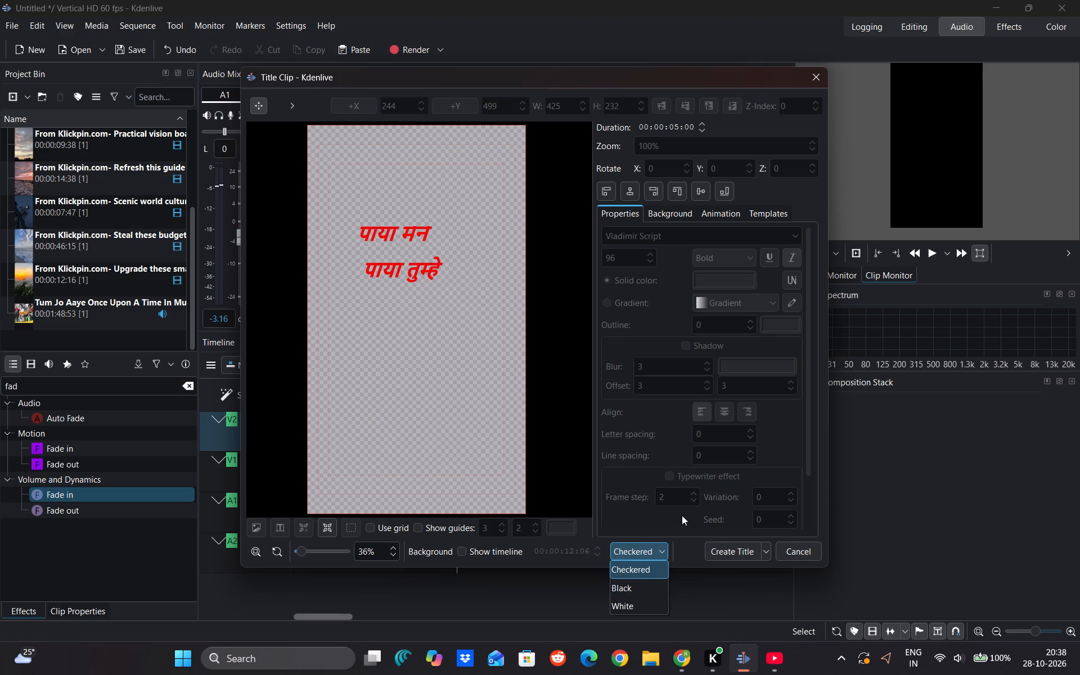
{"action": "left_click", "coordinate": [637, 581]}
{"action": "left_click_drag", "start_coordinate": [637, 581], "coordinate": [663, 528]}
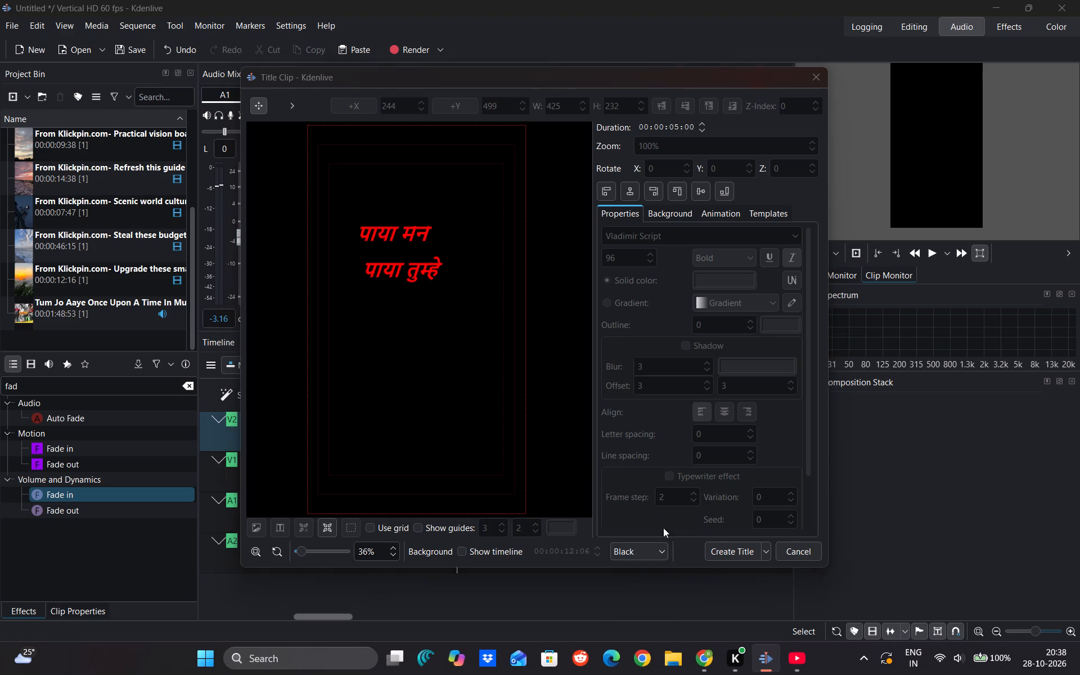
{"action": "left_click_drag", "start_coordinate": [663, 528], "coordinate": [643, 548]}
{"action": "left_click", "coordinate": [643, 548]}
{"action": "left_click", "coordinate": [645, 608]}
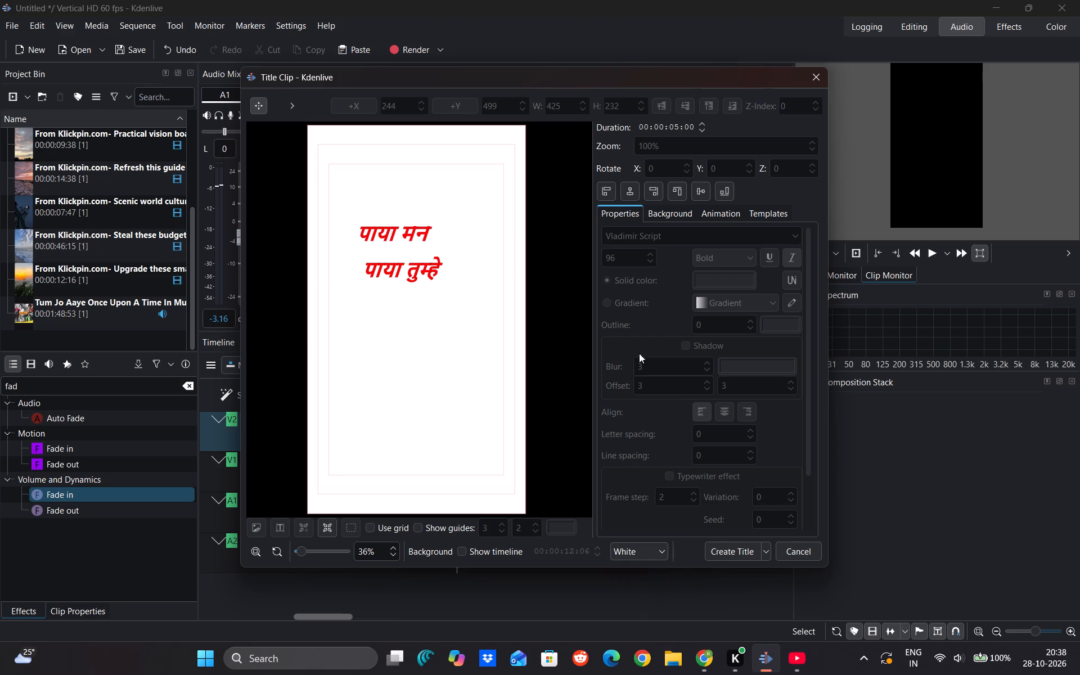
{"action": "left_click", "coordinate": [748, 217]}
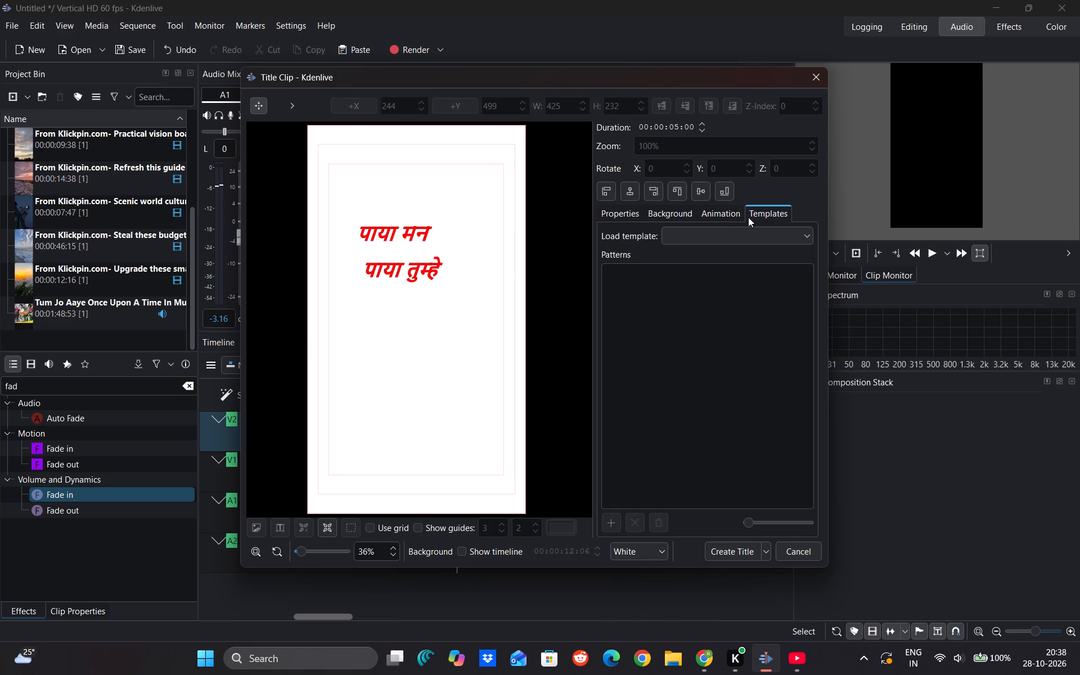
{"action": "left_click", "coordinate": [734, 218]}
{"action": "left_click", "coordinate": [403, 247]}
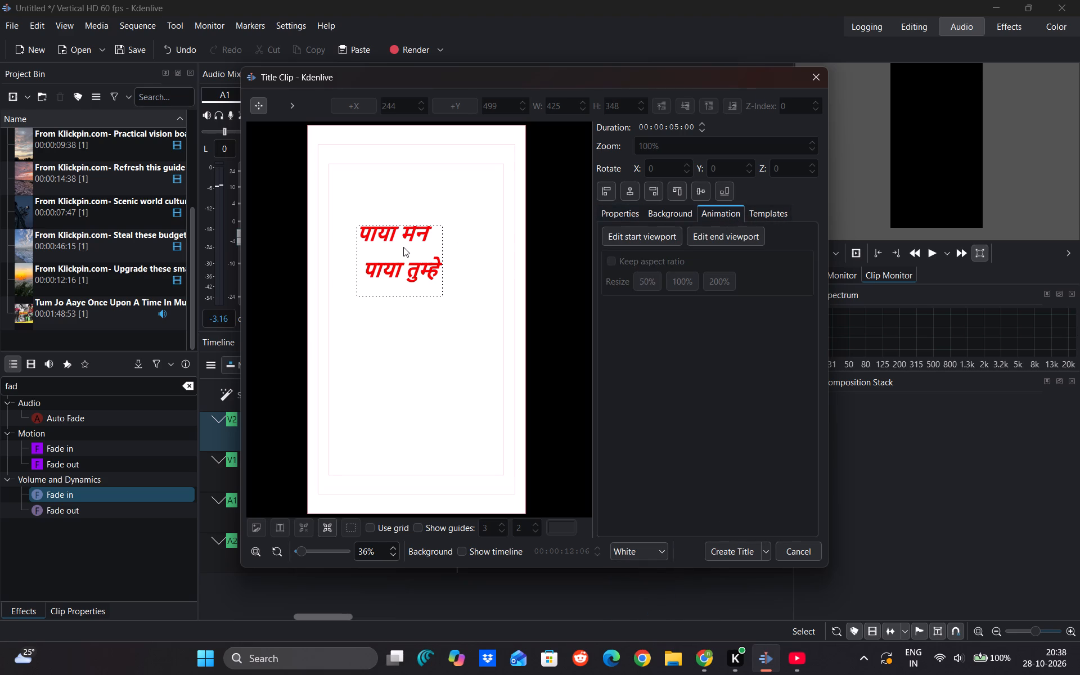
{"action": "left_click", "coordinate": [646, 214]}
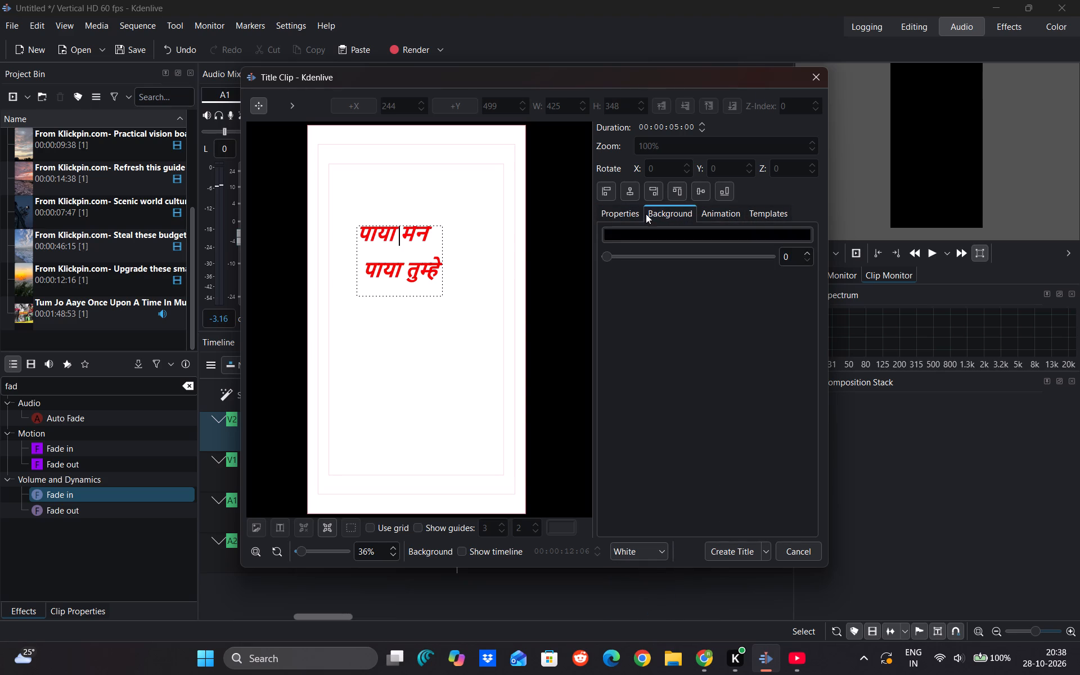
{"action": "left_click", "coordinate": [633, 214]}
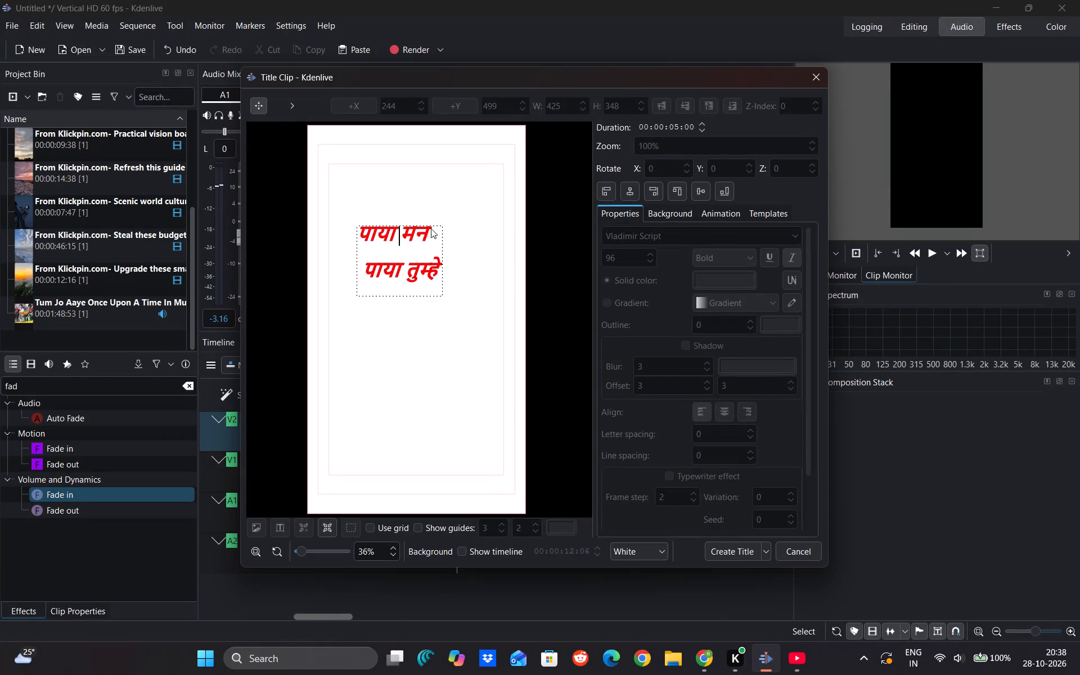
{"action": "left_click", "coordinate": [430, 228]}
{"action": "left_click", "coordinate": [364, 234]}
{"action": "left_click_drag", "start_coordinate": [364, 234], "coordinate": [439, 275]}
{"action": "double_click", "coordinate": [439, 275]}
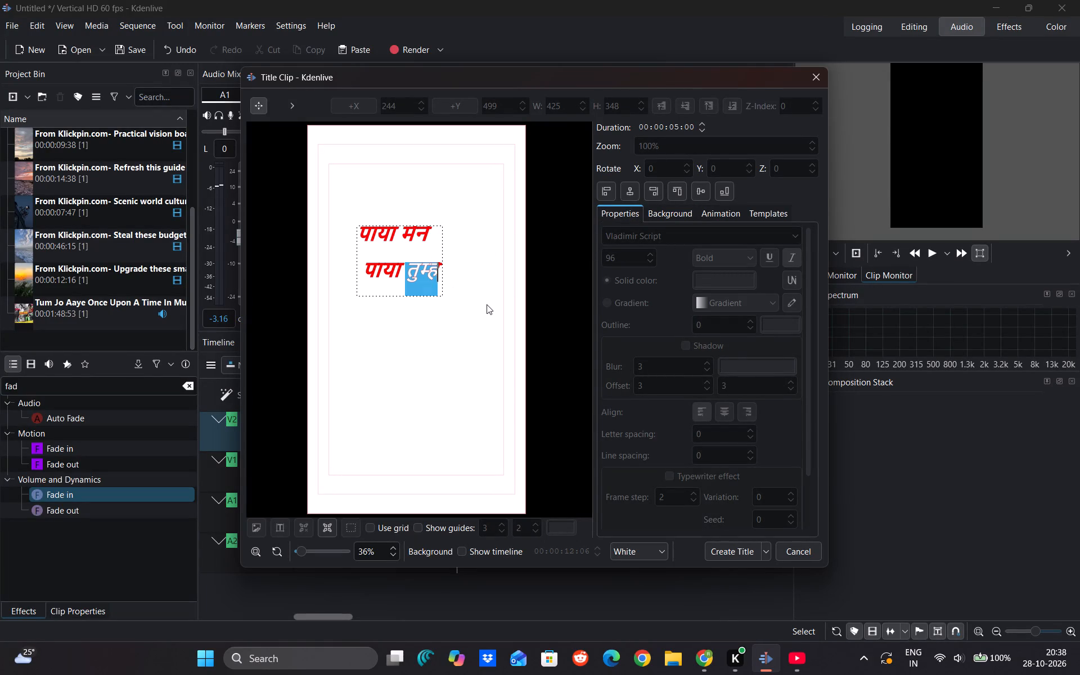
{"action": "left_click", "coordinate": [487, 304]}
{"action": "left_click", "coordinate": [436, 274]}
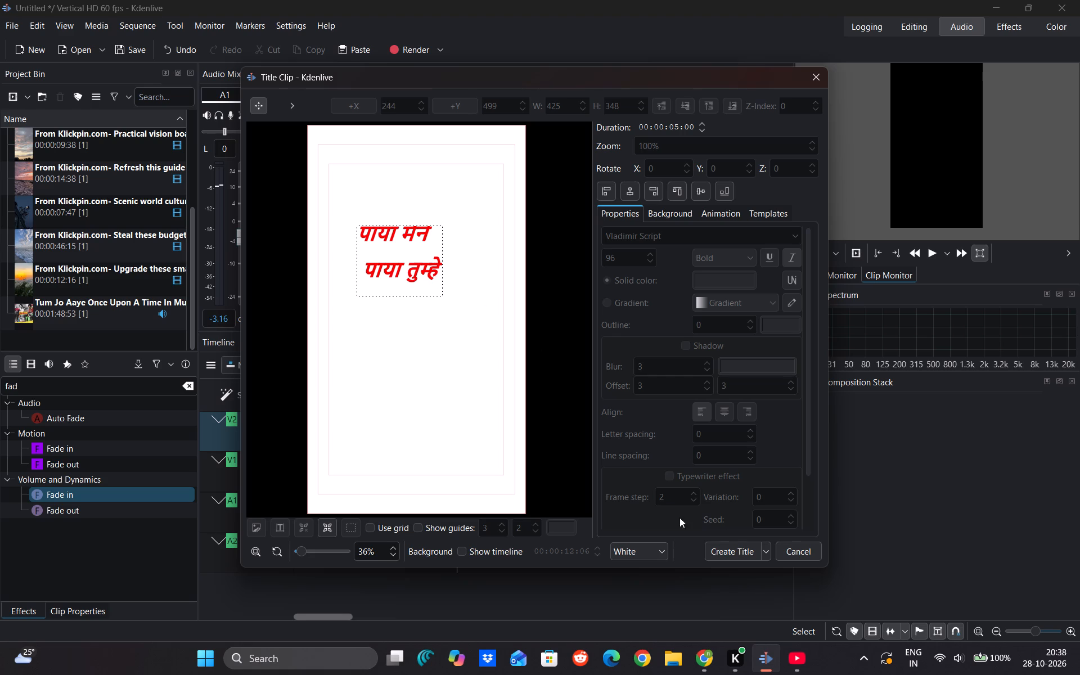
Create the title clip from the two-line red lyric.
{"action": "left_click", "coordinate": [733, 556]}
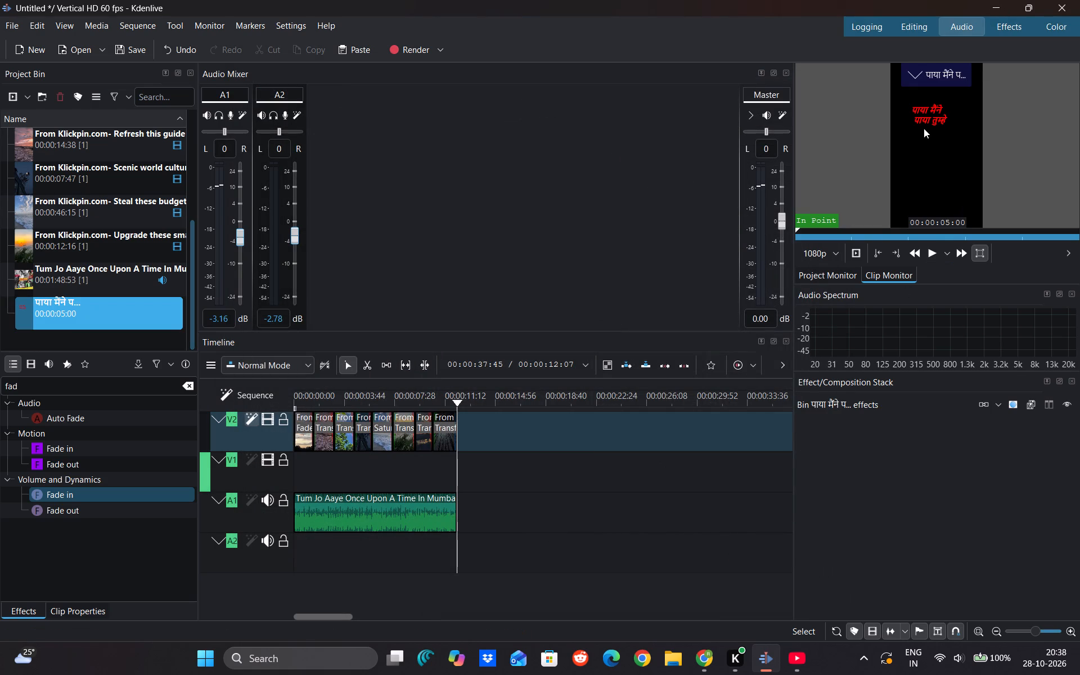
Play the new lyric title clip in the clip monitor.
{"action": "left_click_drag", "start_coordinate": [908, 121], "coordinate": [890, 136]}
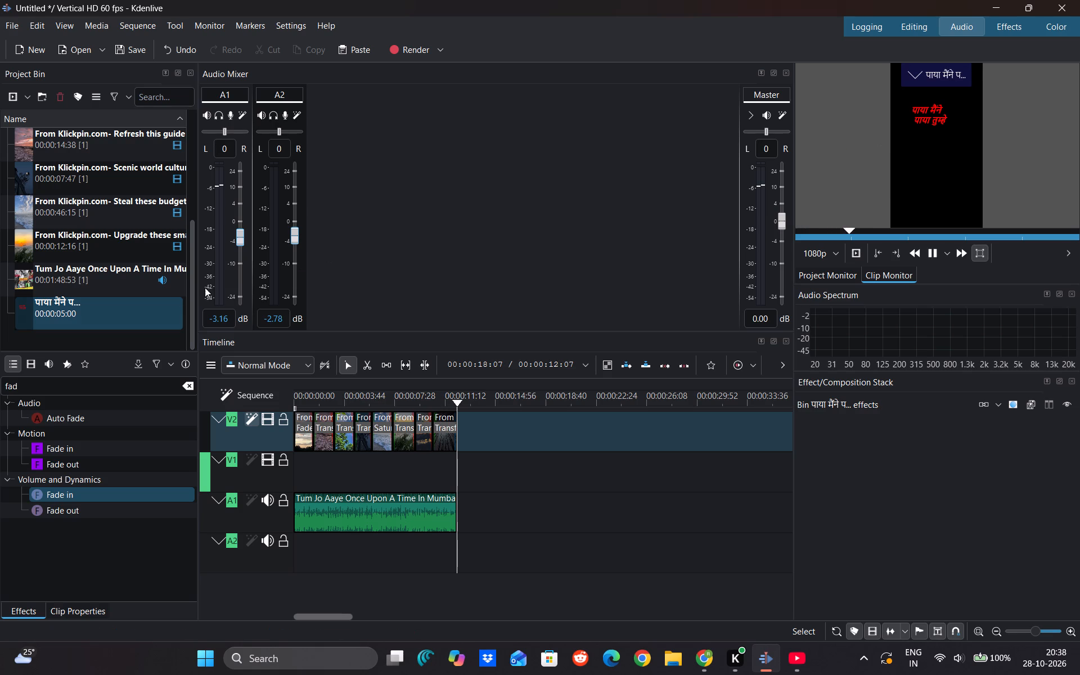
Place the lyric title clip at the start of track V1 and trim its end to match the first scenery clip.
{"action": "left_click_drag", "start_coordinate": [137, 306], "coordinate": [295, 462]}
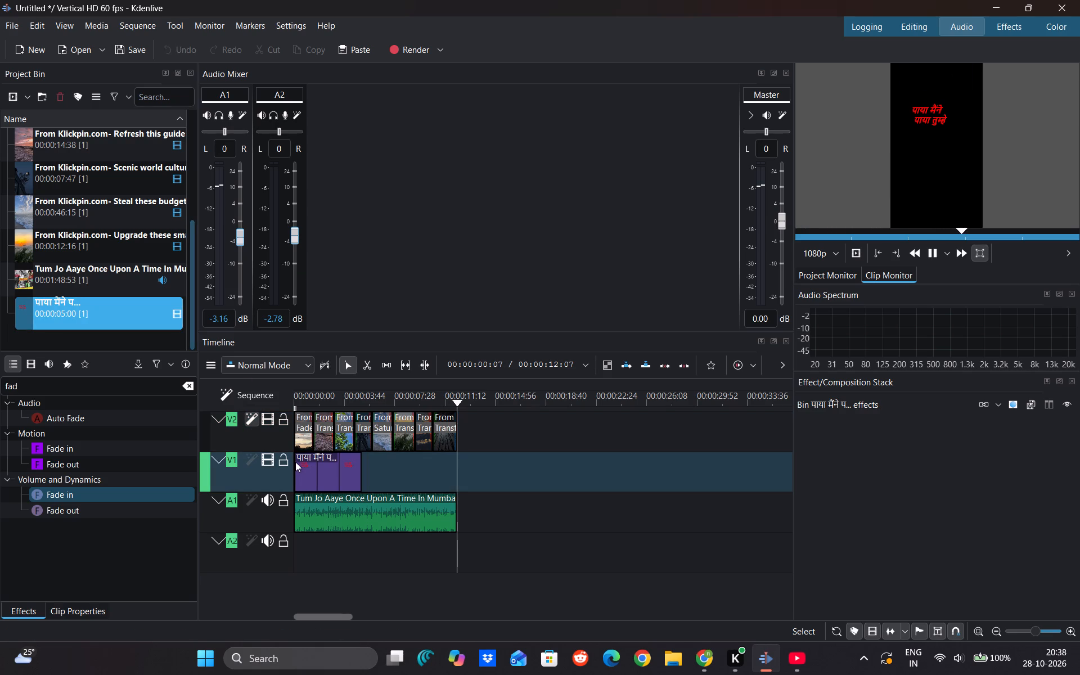
{"action": "left_click_drag", "start_coordinate": [361, 483], "coordinate": [311, 471]}
{"action": "left_click_drag", "start_coordinate": [364, 470], "coordinate": [268, 473]}
Play the opening of the timeline from the start to check the lyric title over the first scenery clip.
{"action": "key", "text": "space"}
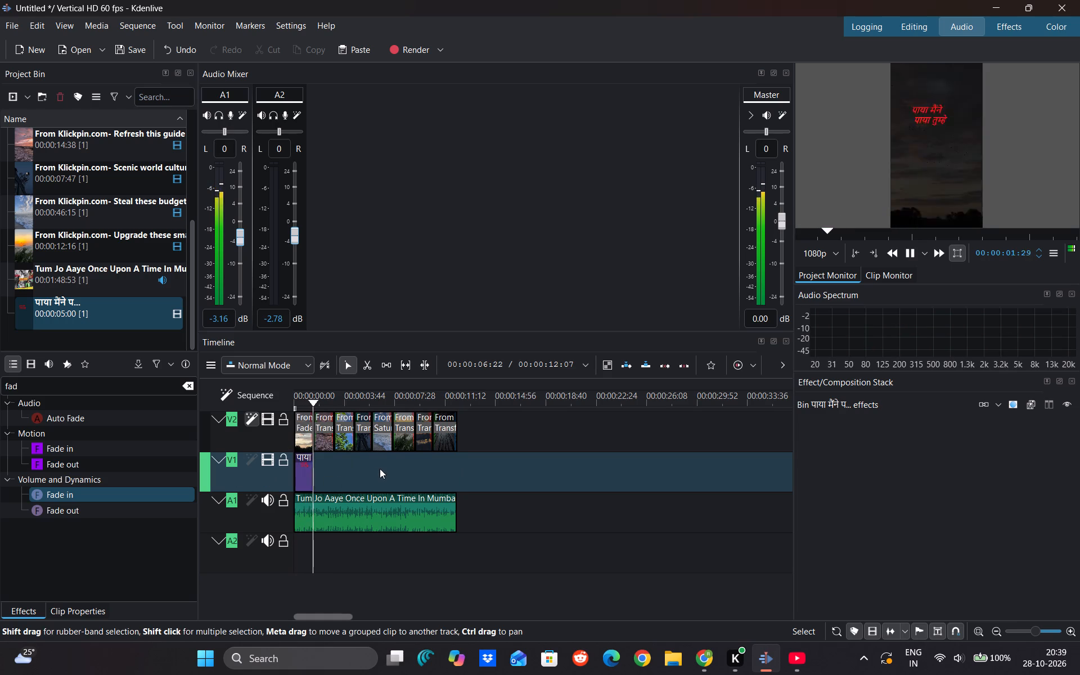
{"action": "left_click_drag", "start_coordinate": [380, 469], "coordinate": [258, 470]}
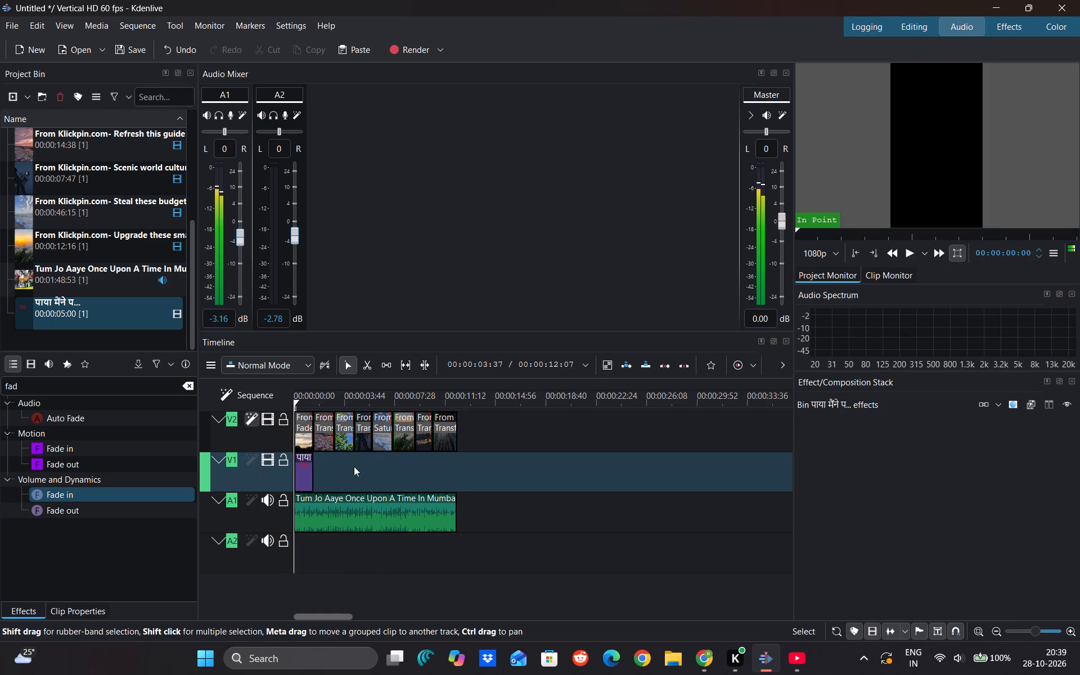
{"action": "key", "text": "space"}
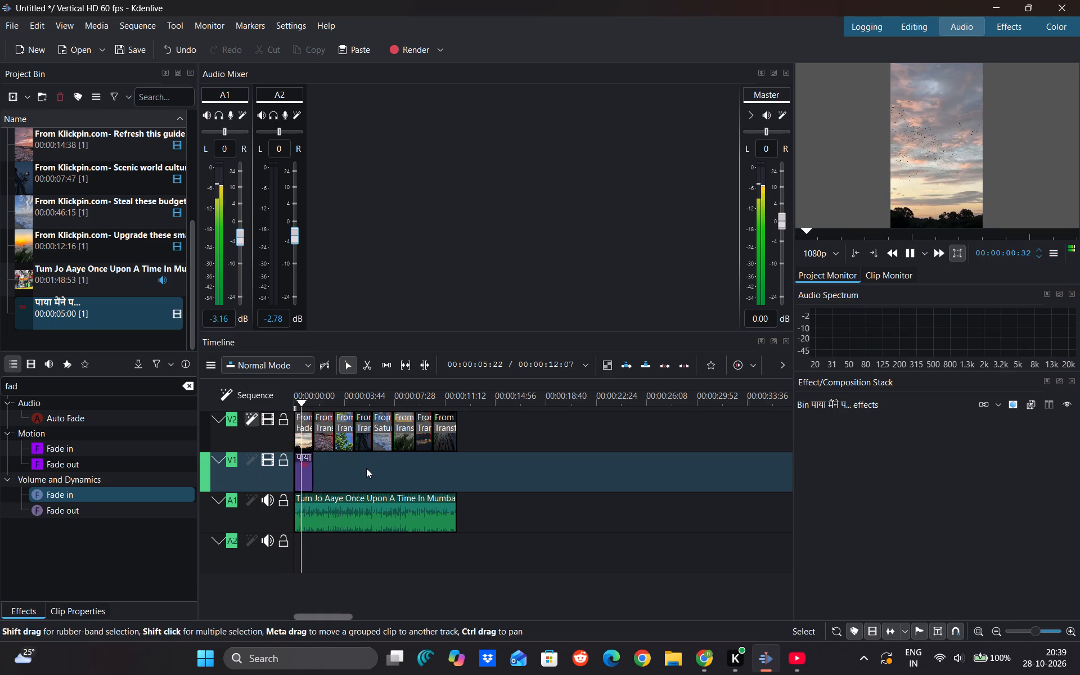
{"action": "key", "text": "space"}
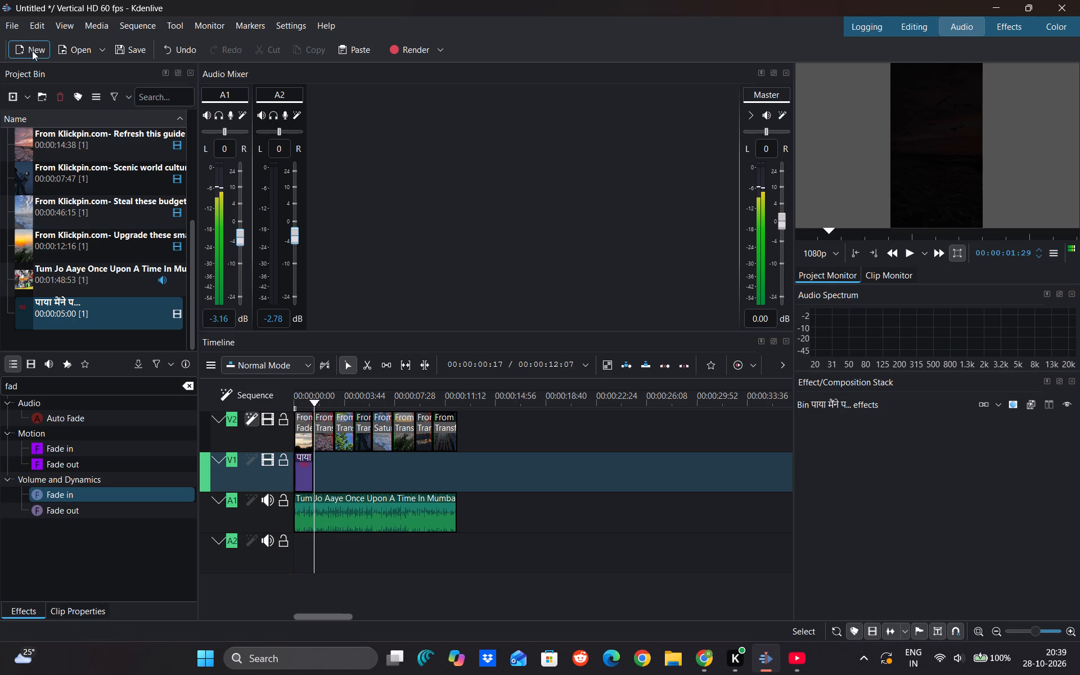
Save the project as "paaya maine real" in the Videos folder.
{"action": "left_click", "coordinate": [125, 48]}
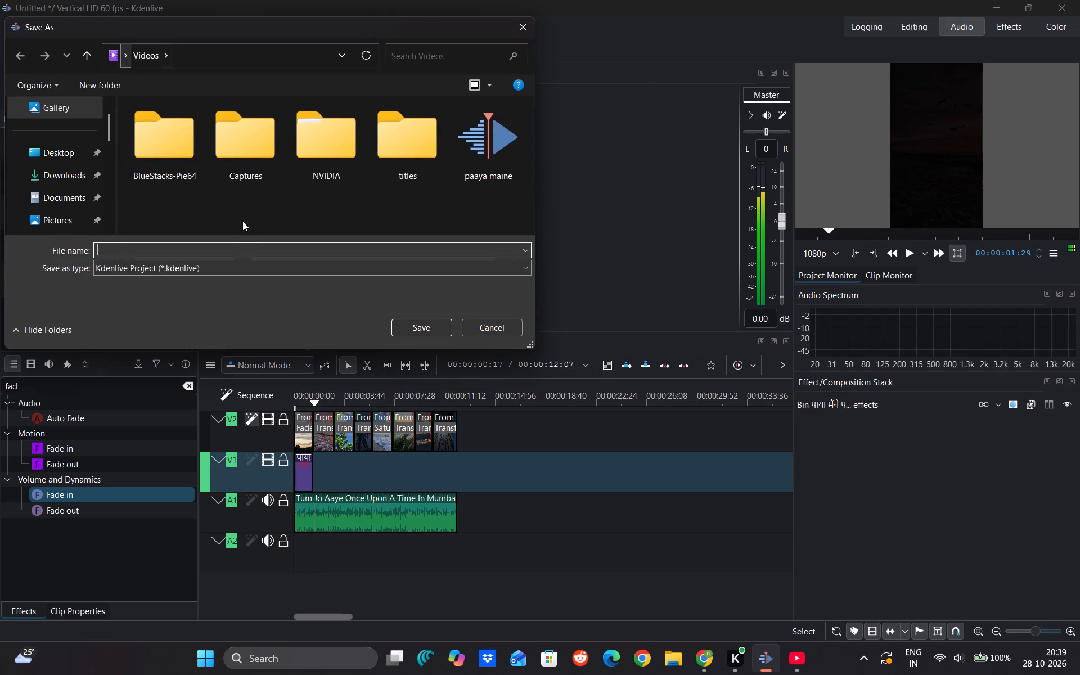
{"action": "left_click", "coordinate": [251, 251]}
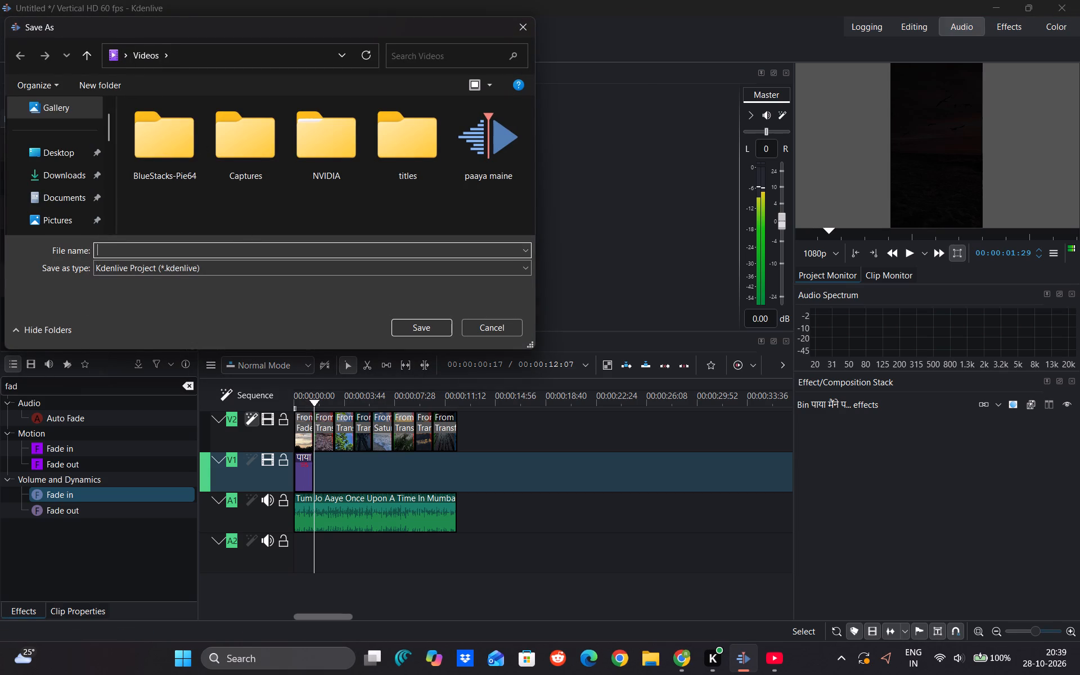
{"action": "type", "text": "paaya maine"}
{"action": "key", "text": "space"}
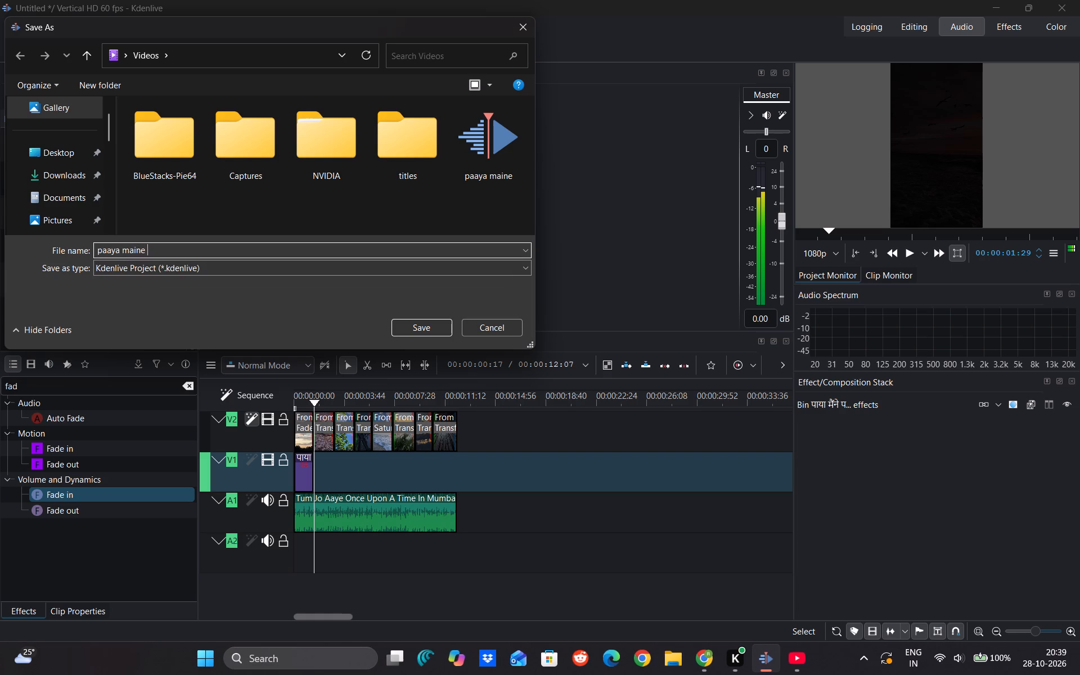
{"action": "type", "text": "real"}
{"action": "key", "text": "Return"}
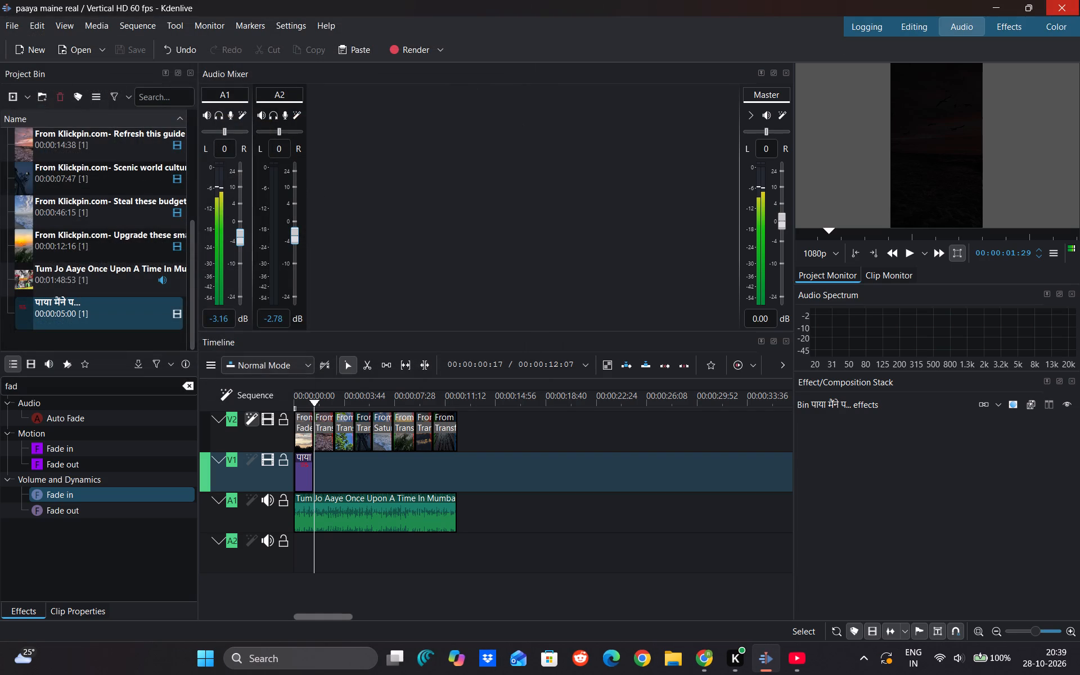
Close Kdenlive, leaving the ChatGPT instructions in the browser in view.
{"action": "left_click", "coordinate": [1079, 0]}
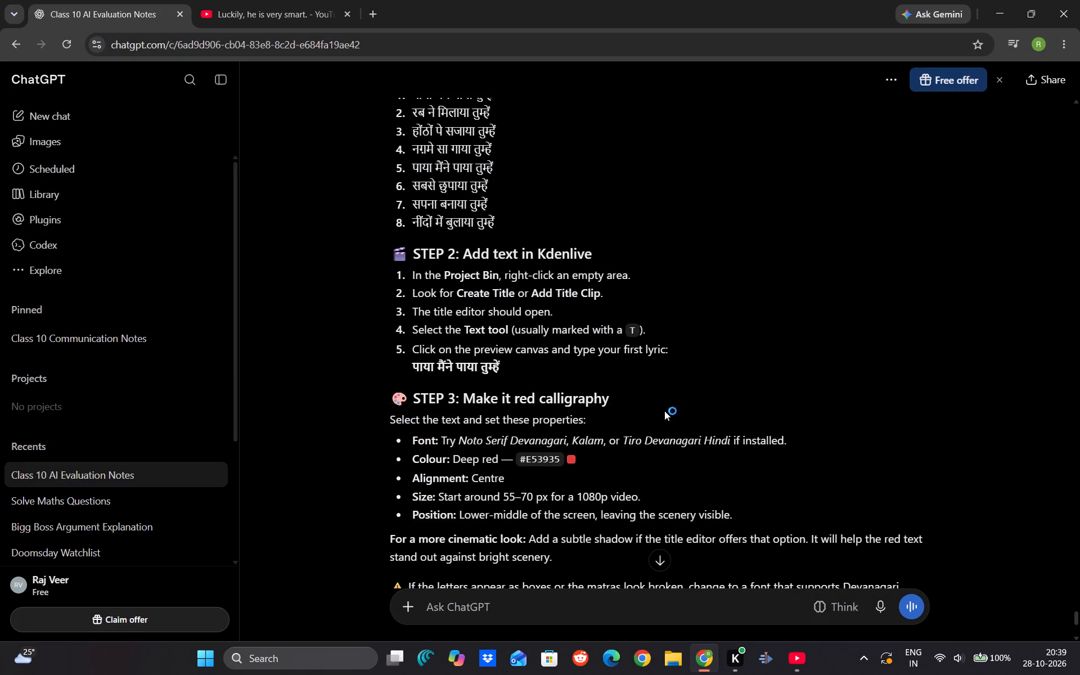